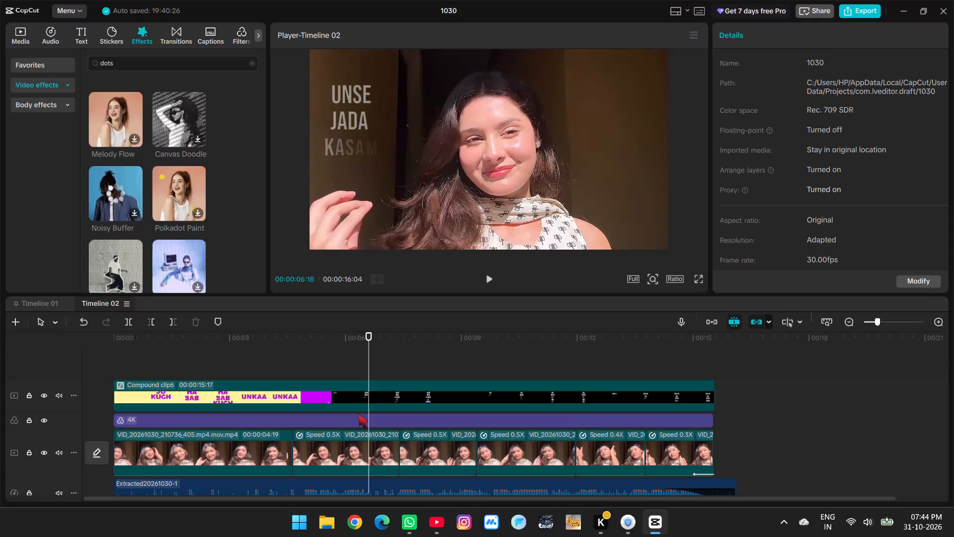
Switch to Urban VPN, connect to the United States location and minimize its window.
{"action": "left_click", "coordinate": [625, 522]}
{"action": "left_click", "coordinate": [401, 164]}
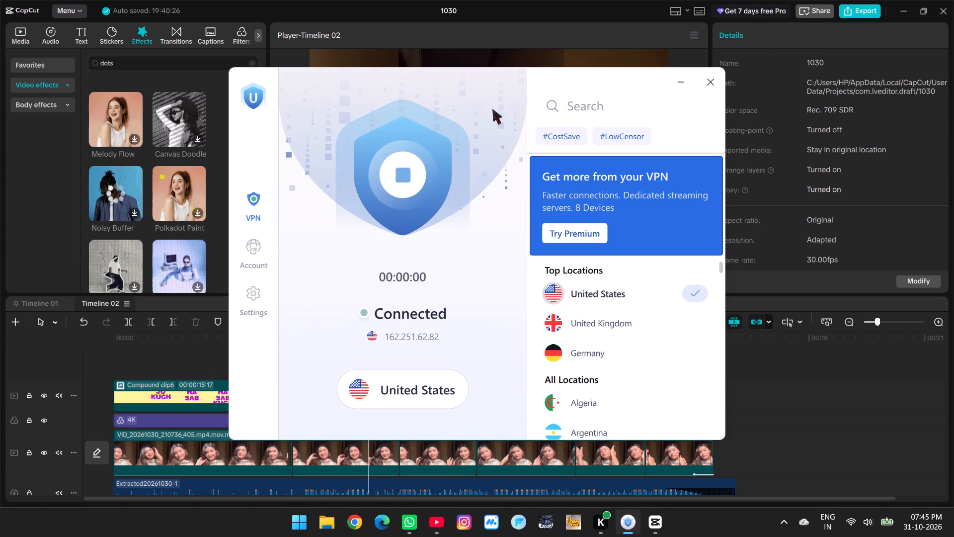
{"action": "left_click", "coordinate": [672, 85]}
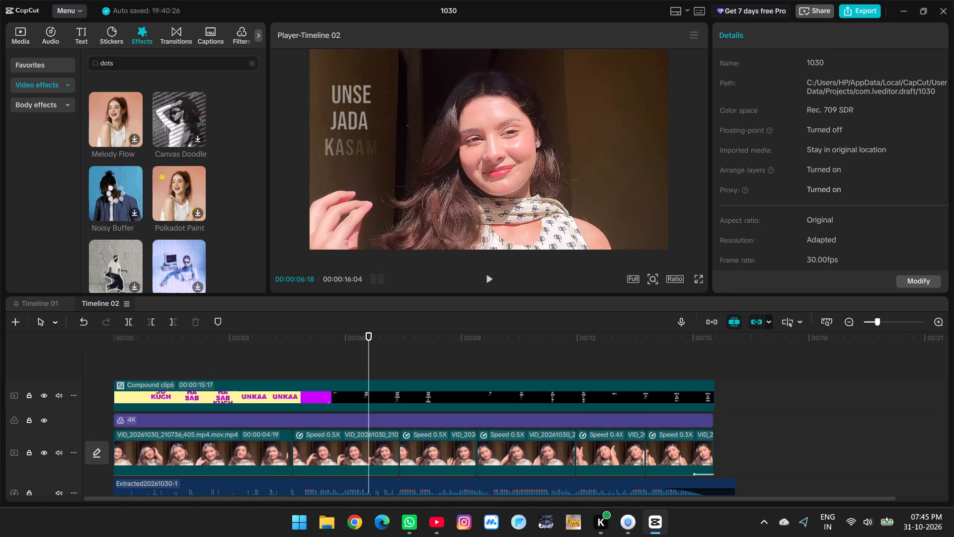
Download the Canvas Doodle, 1998 and Halfto...odling video effects from the "dots" search results.
{"action": "left_click", "coordinate": [193, 107]}
{"action": "scroll", "coordinate": [165, 269], "scroll_direction": "down", "scroll_amount": 1}
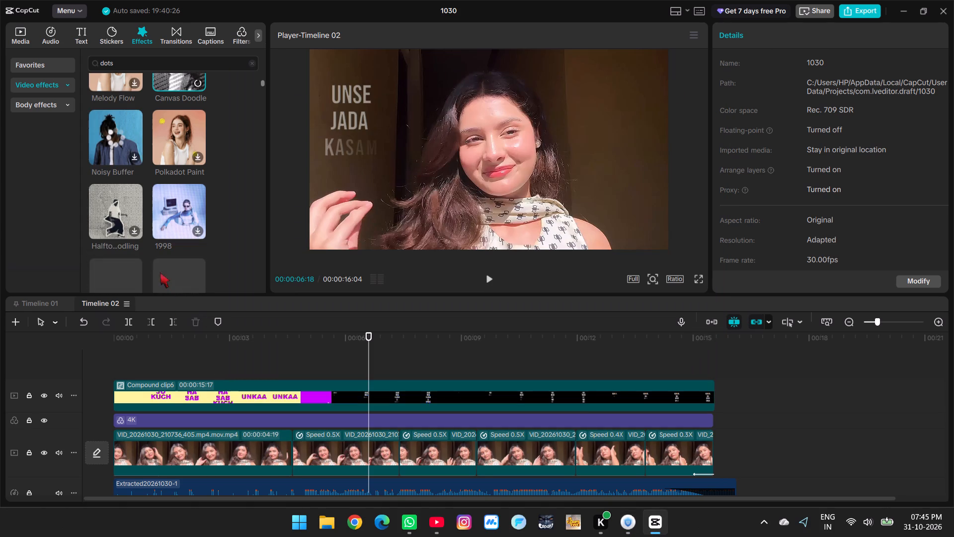
{"action": "left_click", "coordinate": [162, 192]}
{"action": "left_click", "coordinate": [114, 200]}
{"action": "scroll", "coordinate": [114, 216], "scroll_direction": "down", "scroll_amount": 1}
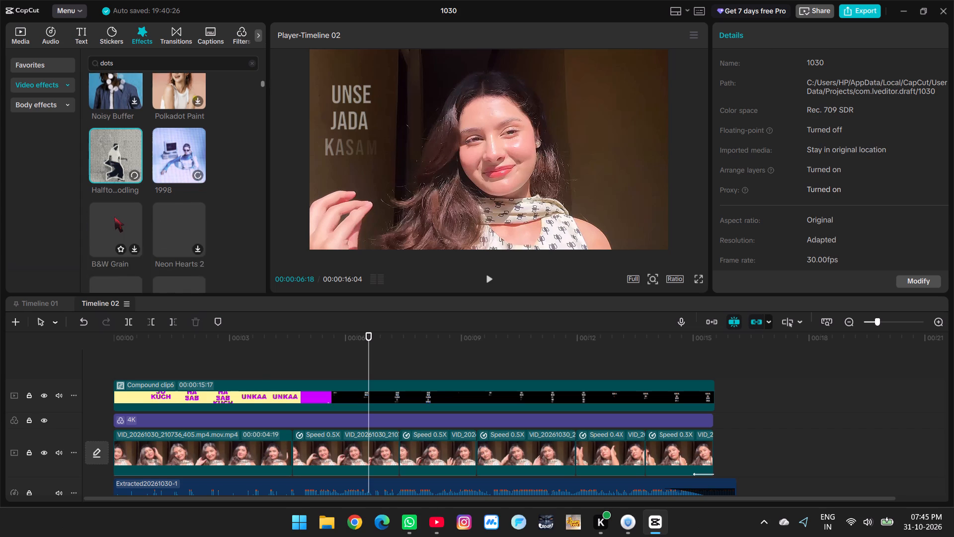
{"action": "scroll", "coordinate": [114, 217], "scroll_direction": "down", "scroll_amount": 1}
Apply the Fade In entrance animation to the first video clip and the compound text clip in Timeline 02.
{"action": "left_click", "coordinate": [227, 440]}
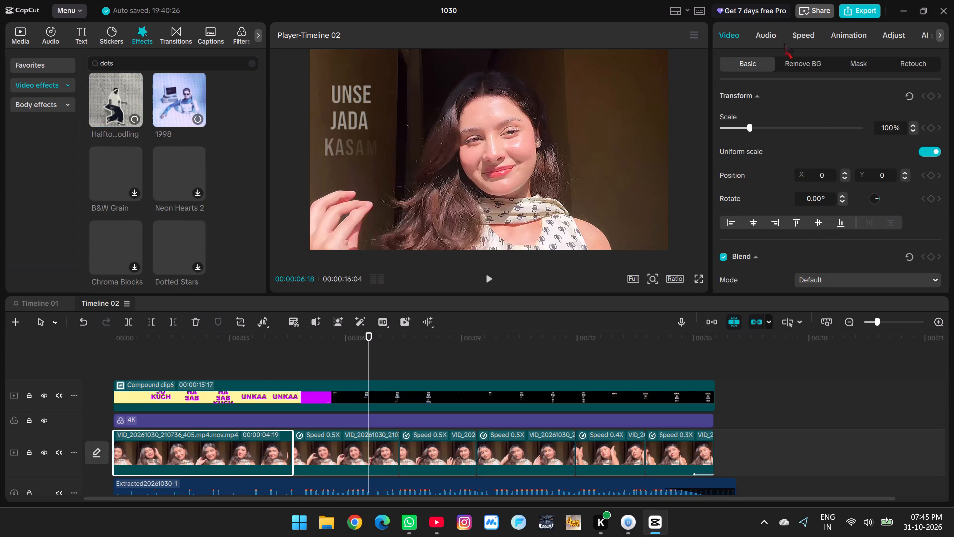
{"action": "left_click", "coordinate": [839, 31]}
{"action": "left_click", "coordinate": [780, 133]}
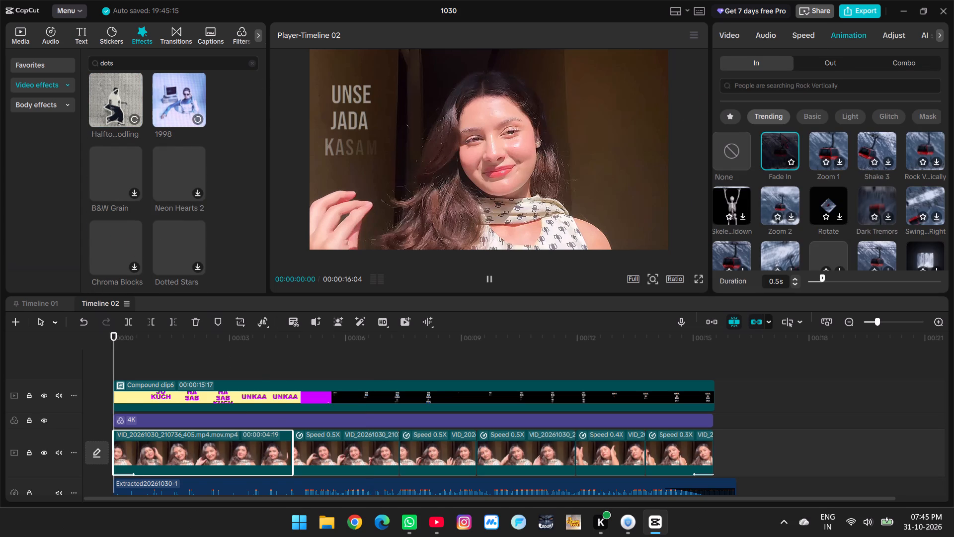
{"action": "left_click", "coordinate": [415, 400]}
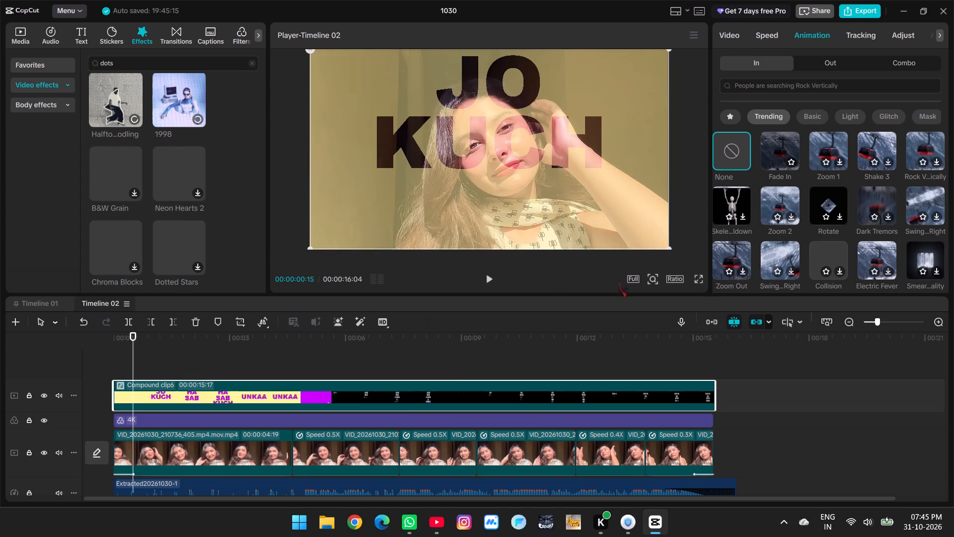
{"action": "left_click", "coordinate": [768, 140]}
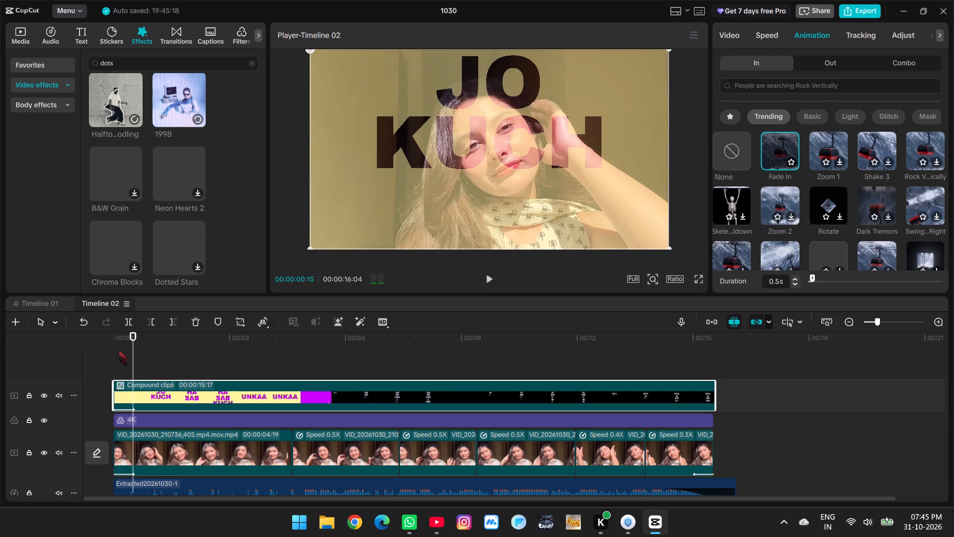
Play the opening of Timeline 02 to review the fade-in, and return the playhead to the start.
{"action": "left_click_drag", "start_coordinate": [137, 357], "coordinate": [99, 350]}
{"action": "key", "text": "space"}
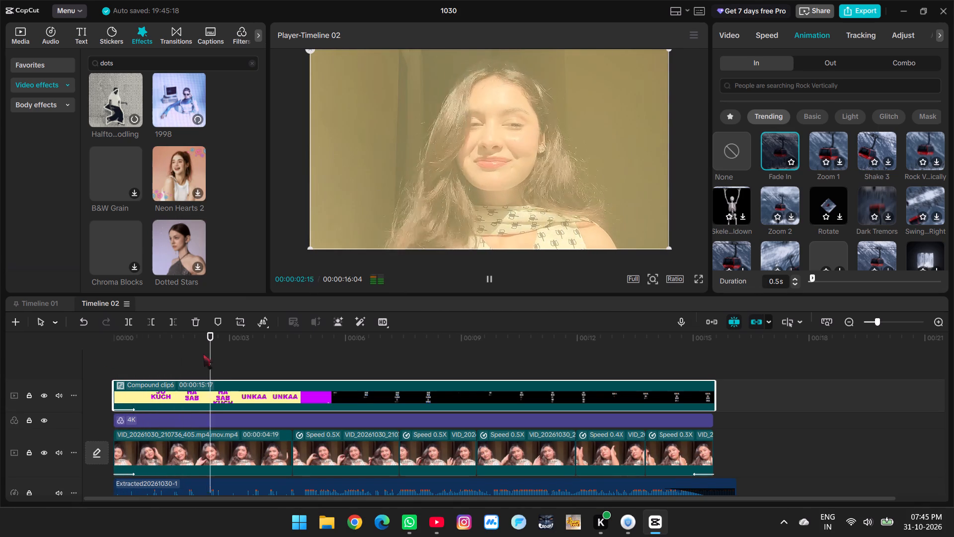
{"action": "key", "text": "space"}
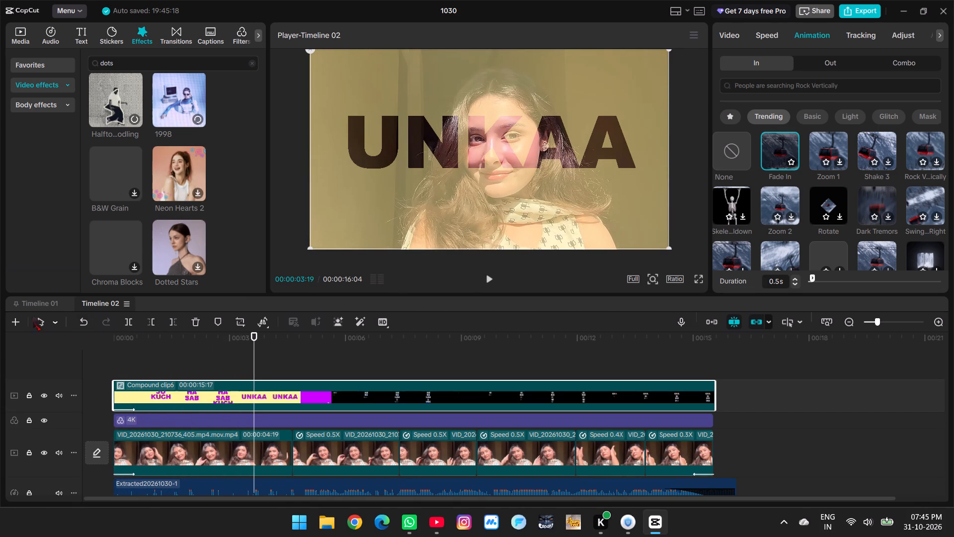
{"action": "left_click", "coordinate": [146, 366]}
{"action": "left_click_drag", "start_coordinate": [146, 366], "coordinate": [83, 365]}
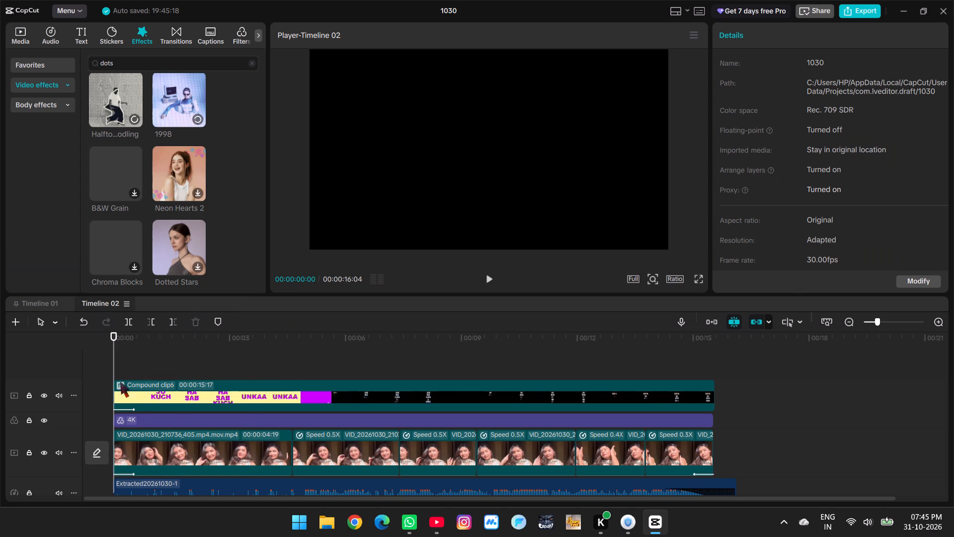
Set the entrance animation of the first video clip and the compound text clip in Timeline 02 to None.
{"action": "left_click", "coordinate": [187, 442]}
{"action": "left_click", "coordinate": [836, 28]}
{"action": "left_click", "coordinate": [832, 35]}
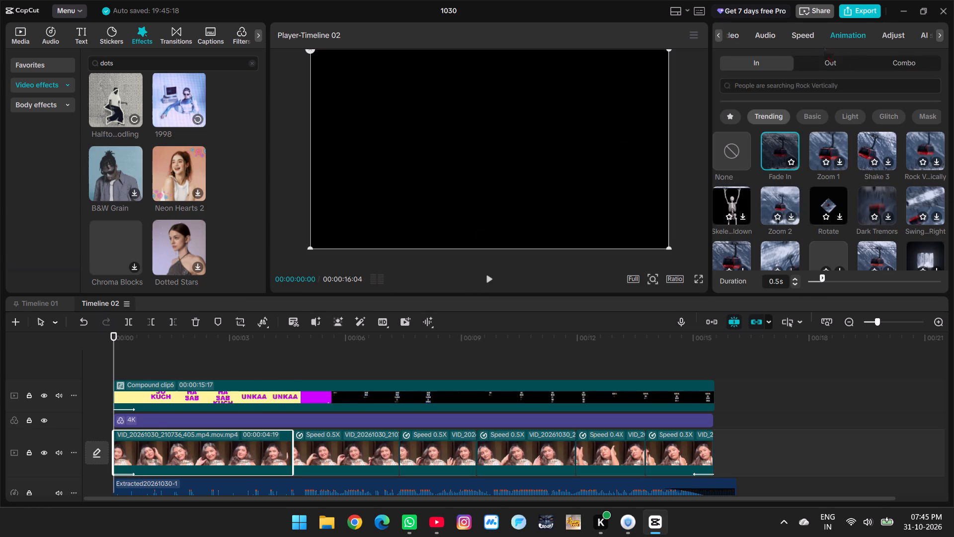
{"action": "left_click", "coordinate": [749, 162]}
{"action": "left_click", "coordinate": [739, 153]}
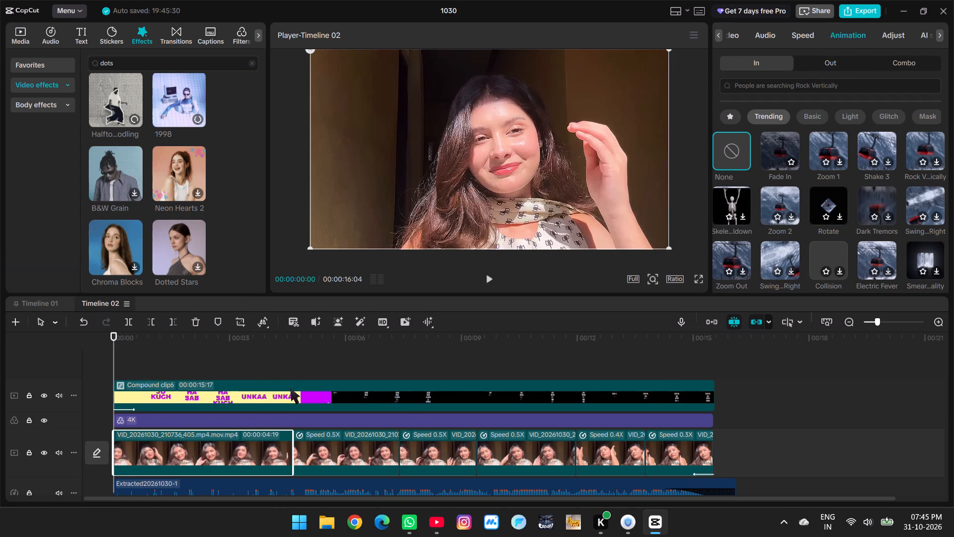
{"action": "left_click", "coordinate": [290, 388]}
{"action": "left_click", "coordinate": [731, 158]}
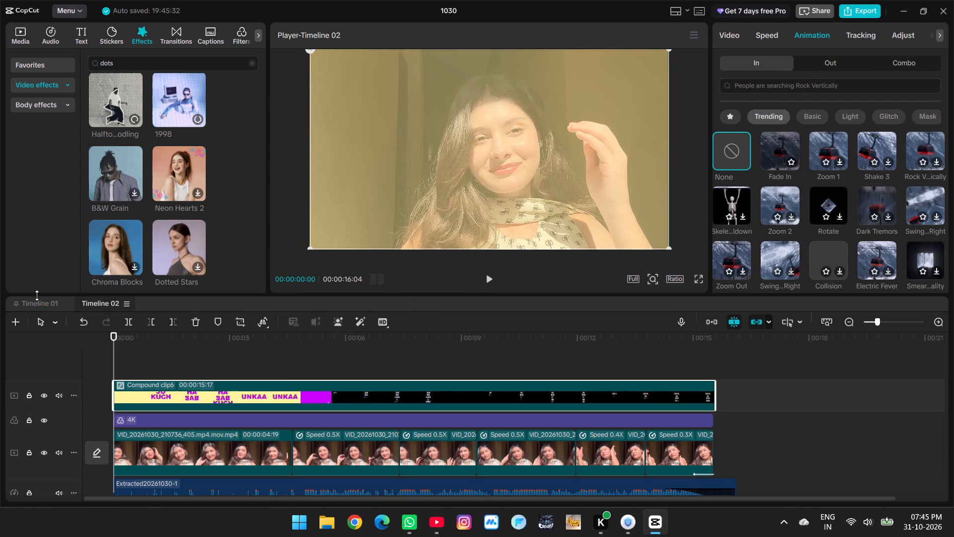
Compare the openings of Timeline 01 and Timeline 02 by playing both and examining their tracks.
{"action": "left_click", "coordinate": [38, 301]}
{"action": "left_click", "coordinate": [161, 367]}
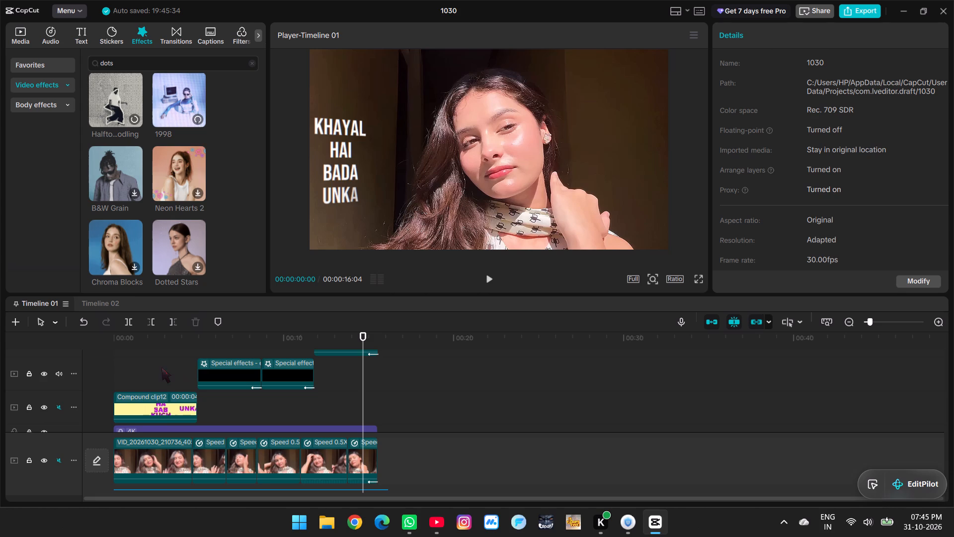
{"action": "left_click_drag", "start_coordinate": [161, 367], "coordinate": [50, 369]}
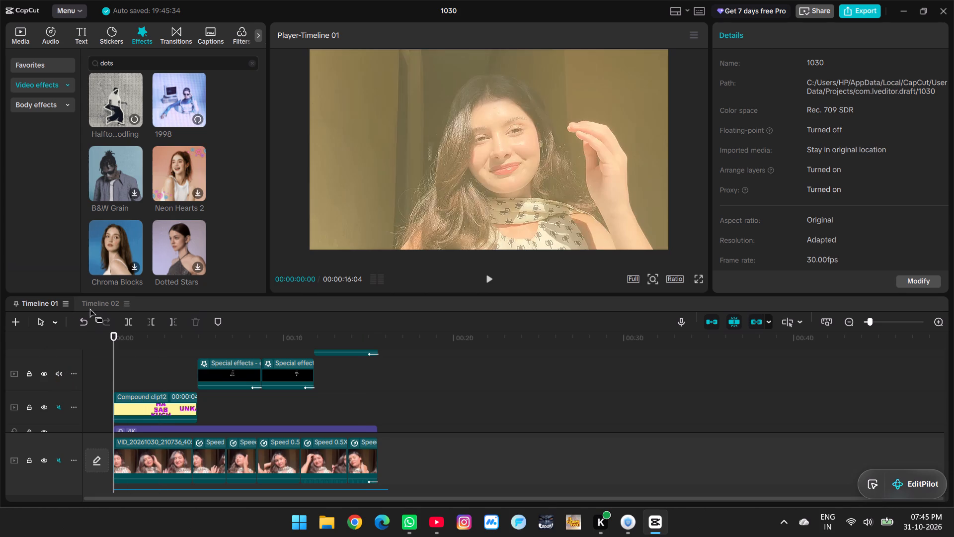
{"action": "left_click", "coordinate": [90, 306]}
{"action": "left_click", "coordinate": [42, 305]}
{"action": "scroll", "coordinate": [162, 397], "scroll_direction": "down", "scroll_amount": 1}
{"action": "key", "text": "space"}
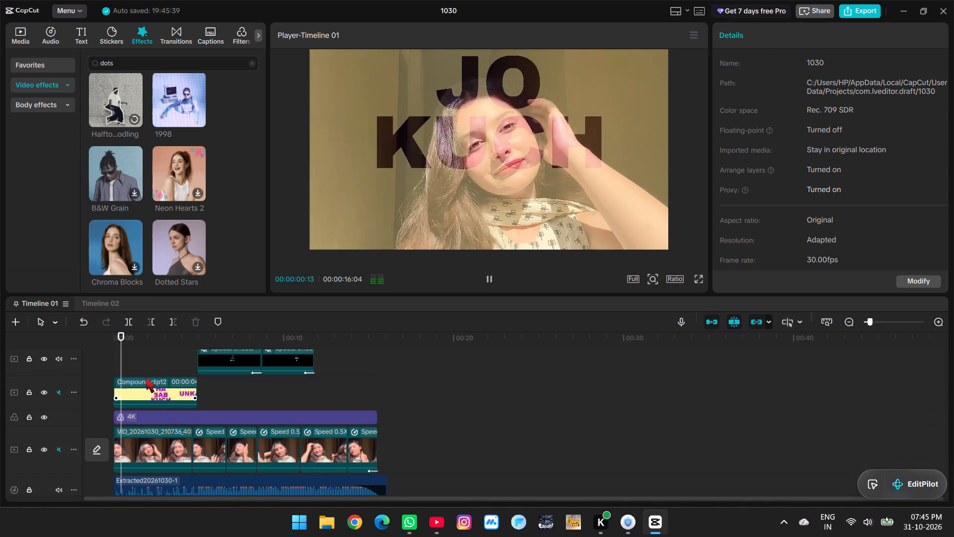
{"action": "key", "text": "space"}
{"action": "left_click", "coordinate": [95, 304]}
{"action": "key", "text": "space"}
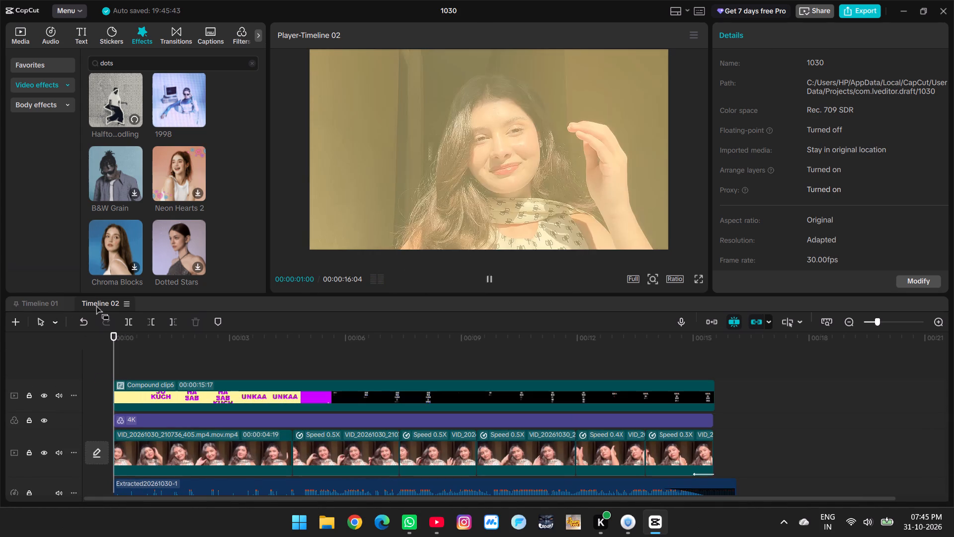
{"action": "key", "text": "space"}
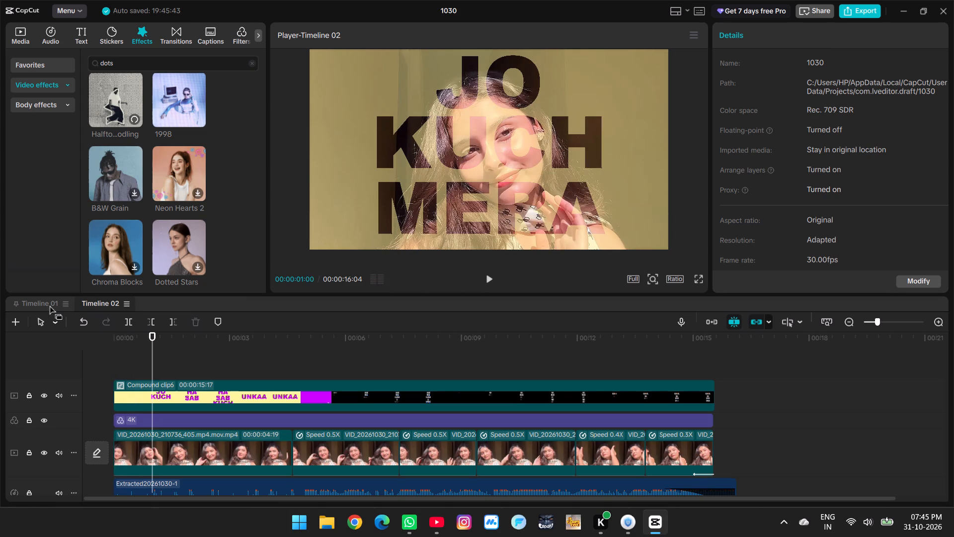
{"action": "left_click", "coordinate": [38, 304]}
{"action": "scroll", "coordinate": [180, 423], "scroll_direction": "up", "scroll_amount": 5, "text": "ctrl"}
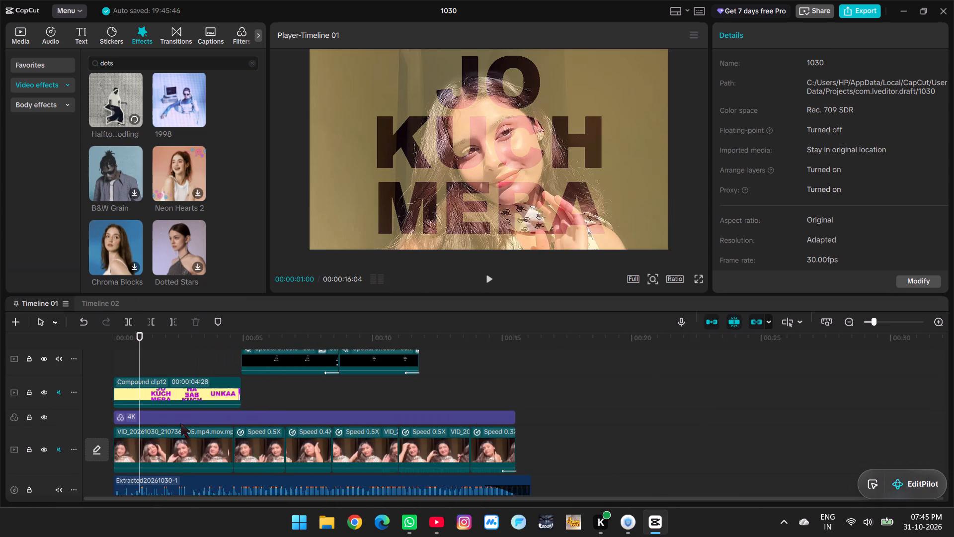
{"action": "scroll", "coordinate": [180, 423], "scroll_direction": "up", "scroll_amount": 10, "text": "ctrl"}
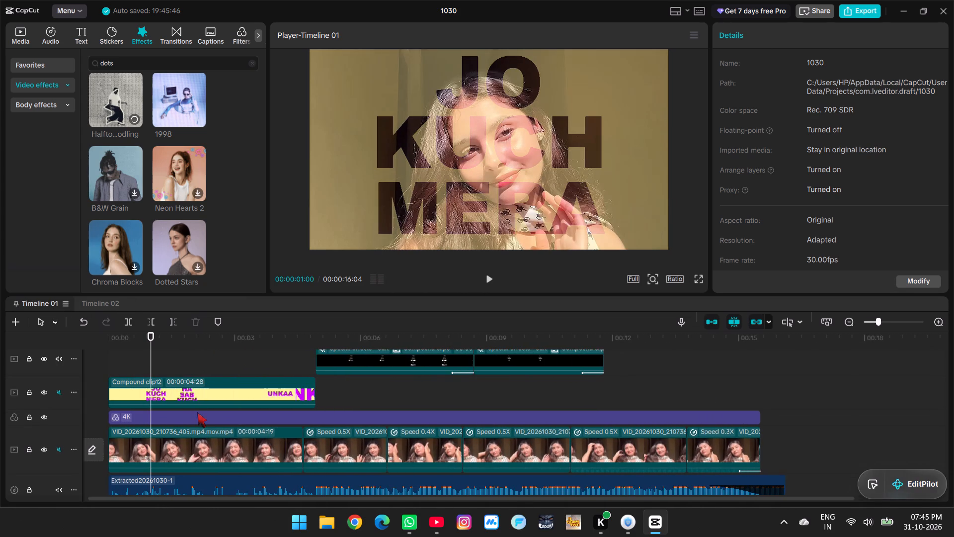
Inspect the 4K filter in Timeline 01 and browse the NEW category of the filter library.
{"action": "left_click", "coordinate": [197, 412]}
{"action": "left_click", "coordinate": [208, 42]}
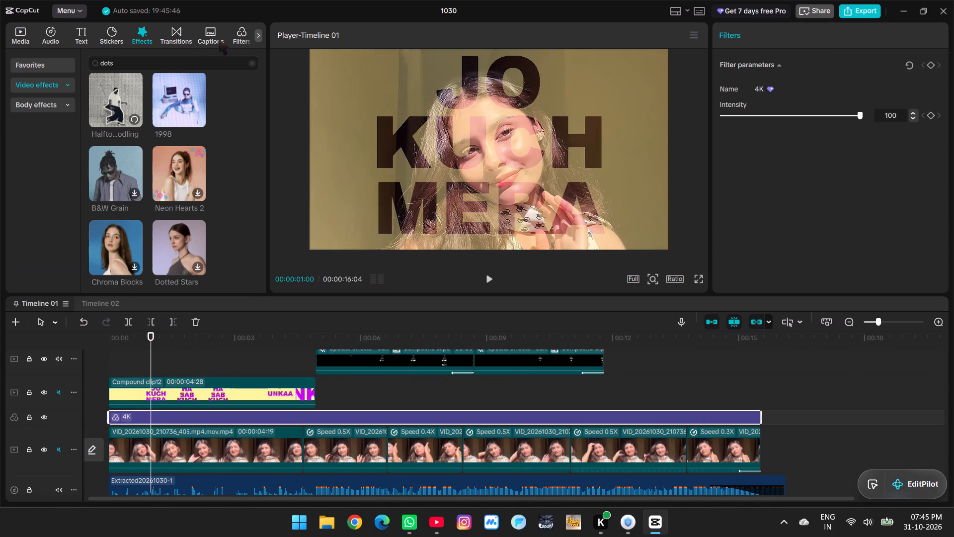
{"action": "left_click", "coordinate": [249, 35]}
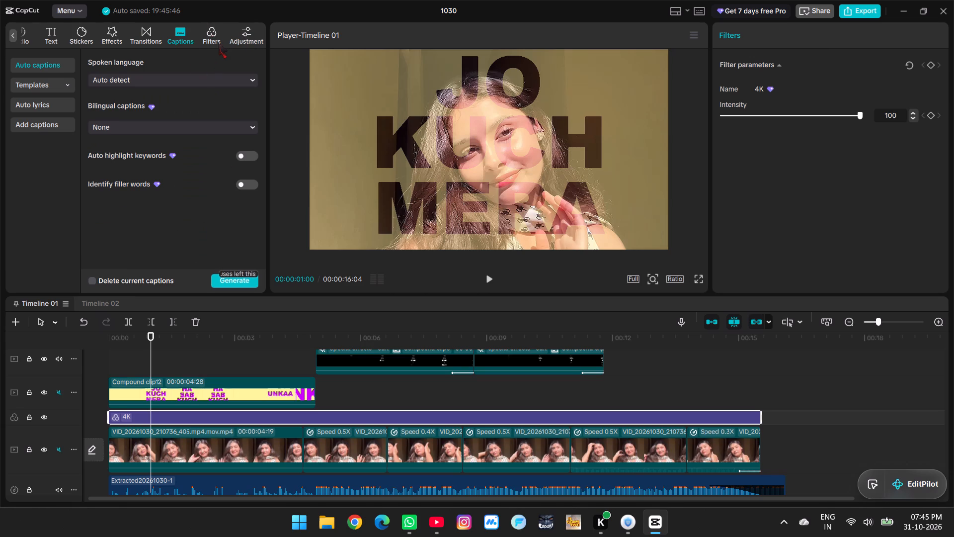
{"action": "left_click", "coordinate": [218, 42]}
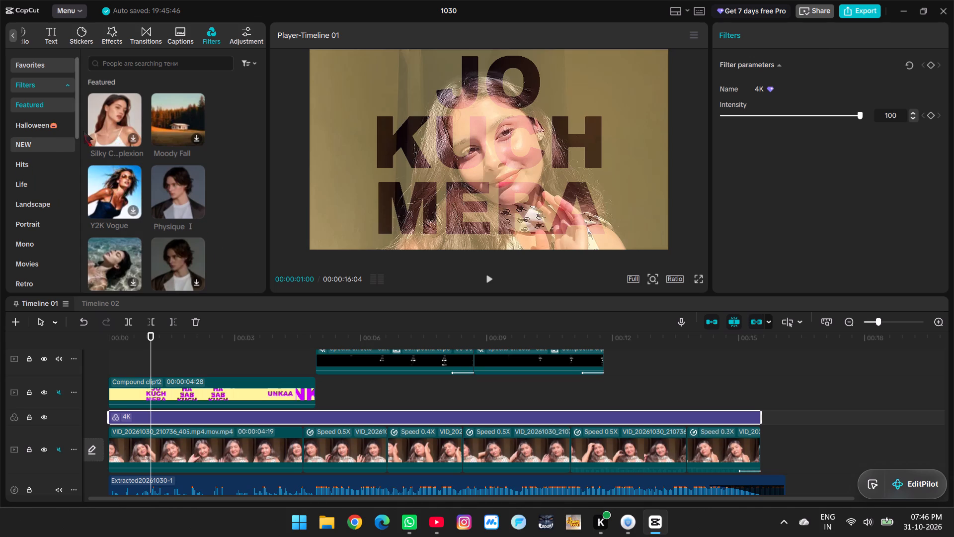
{"action": "left_click", "coordinate": [40, 148]}
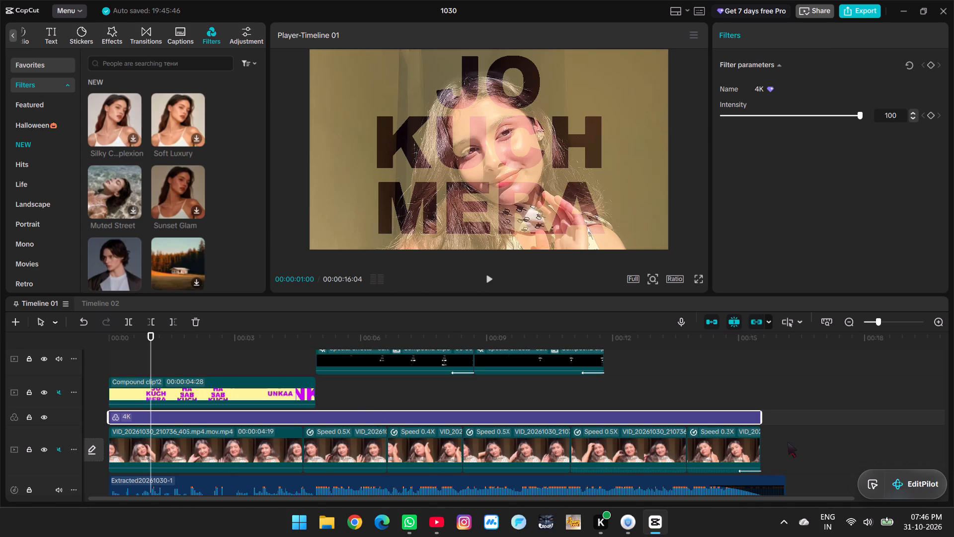
Select all main-track video clips in Timeline 01 and open their face retouch options.
{"action": "scroll", "coordinate": [772, 442], "scroll_direction": "up", "scroll_amount": 7}
{"action": "scroll", "coordinate": [772, 442], "scroll_direction": "down", "scroll_amount": 5}
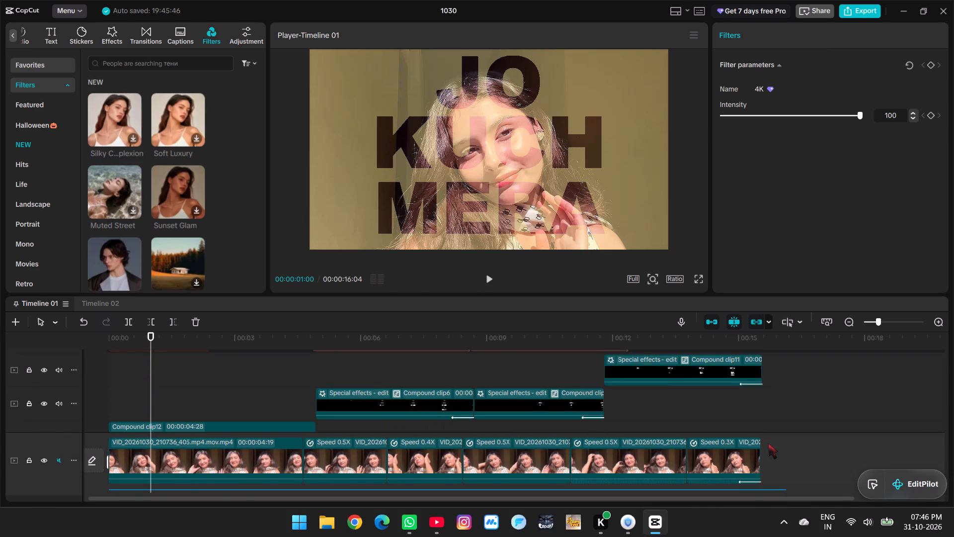
{"action": "scroll", "coordinate": [768, 444], "scroll_direction": "down", "scroll_amount": 2}
{"action": "left_click_drag", "start_coordinate": [775, 446], "coordinate": [238, 457]}
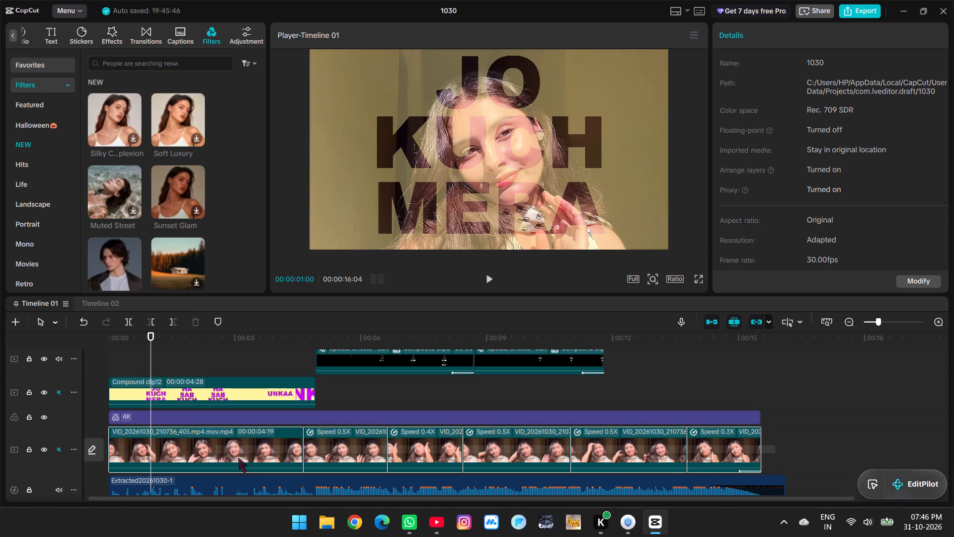
{"action": "left_click_drag", "start_coordinate": [238, 457], "coordinate": [248, 461]}
{"action": "left_click", "coordinate": [852, 62]}
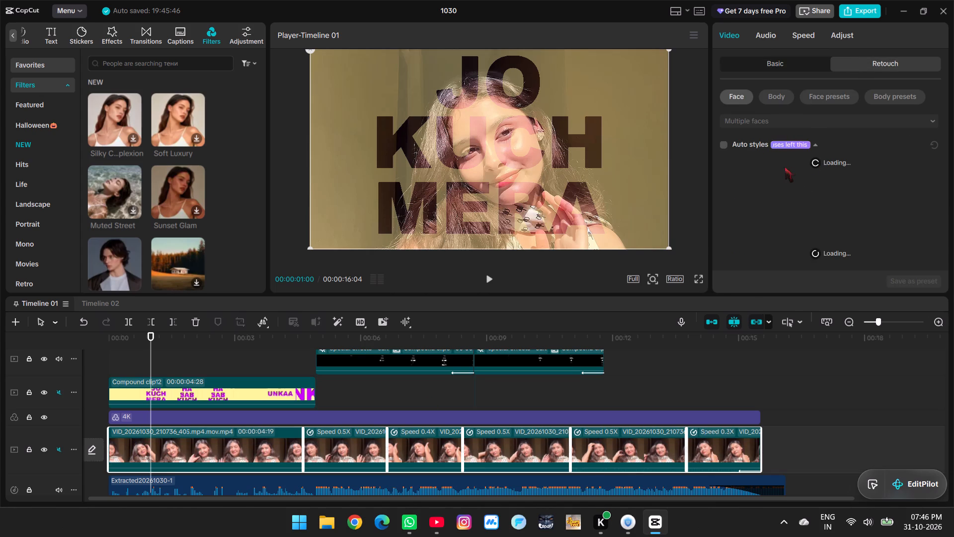
Select all main-track video clips in Timeline 02 to bring up their face retouch options.
{"action": "left_click", "coordinate": [96, 307]}
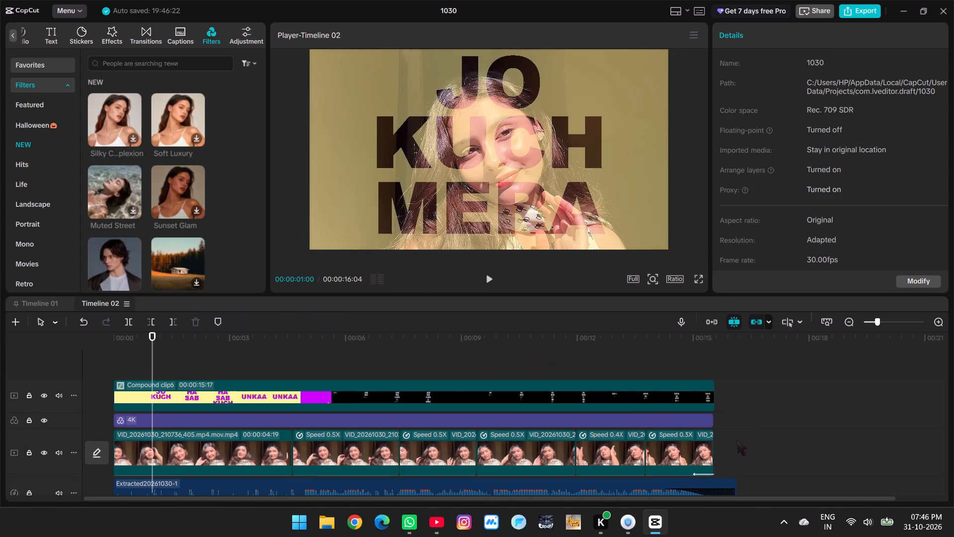
{"action": "left_click_drag", "start_coordinate": [734, 442], "coordinate": [233, 448]}
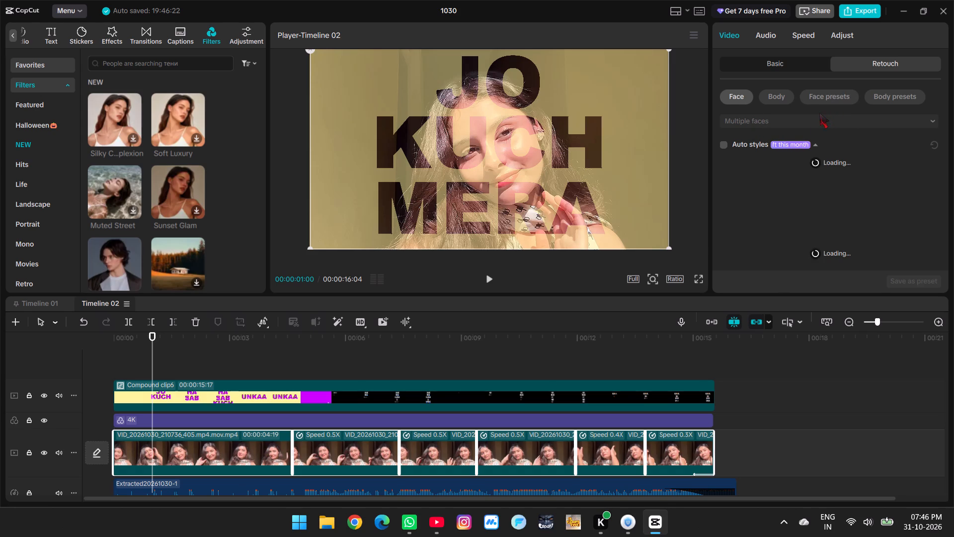
Enlarge the video preview by making the timeline area shorter and the filter library narrower.
{"action": "left_click_drag", "start_coordinate": [784, 294], "coordinate": [790, 326]}
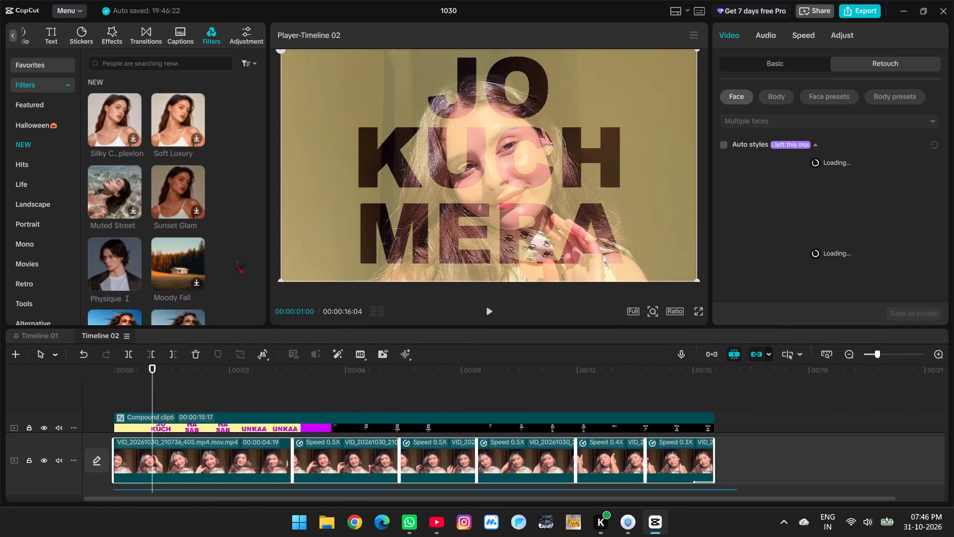
{"action": "left_click_drag", "start_coordinate": [269, 267], "coordinate": [235, 271]}
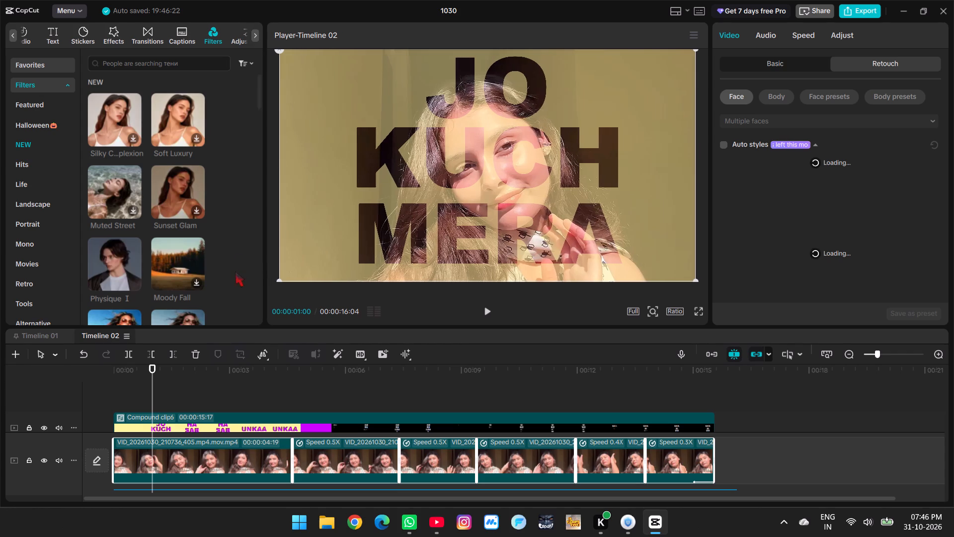
{"action": "left_click_drag", "start_coordinate": [235, 271], "coordinate": [223, 274]}
{"action": "left_click_drag", "start_coordinate": [500, 329], "coordinate": [501, 351]}
{"action": "left_click_drag", "start_coordinate": [501, 351], "coordinate": [501, 352]}
{"action": "left_click_drag", "start_coordinate": [503, 327], "coordinate": [504, 353]}
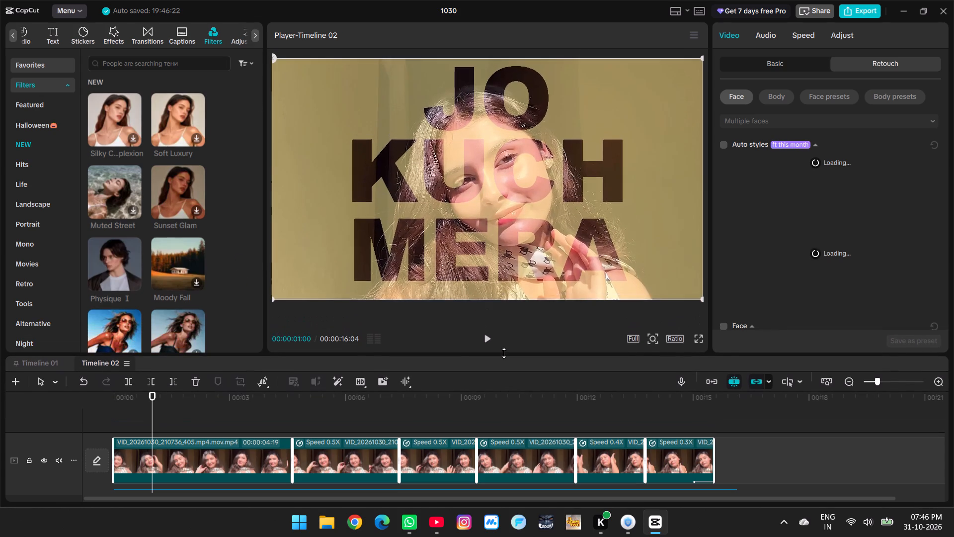
Enable Face retouching on the selected Timeline 02 clips and leave Small Face at 0.
{"action": "left_click_drag", "start_coordinate": [504, 353], "coordinate": [504, 341]}
{"action": "scroll", "coordinate": [791, 224], "scroll_direction": "down", "scroll_amount": 3}
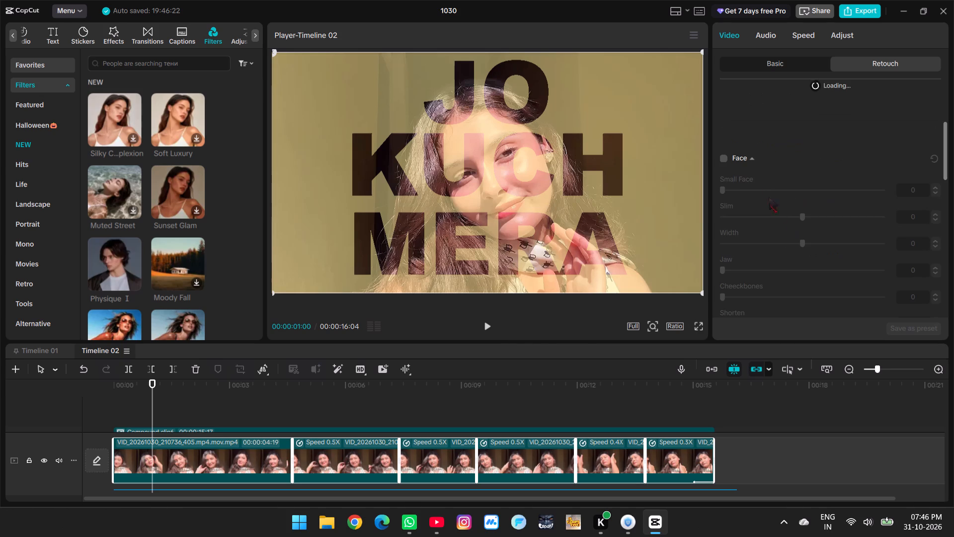
{"action": "left_click", "coordinate": [720, 158]}
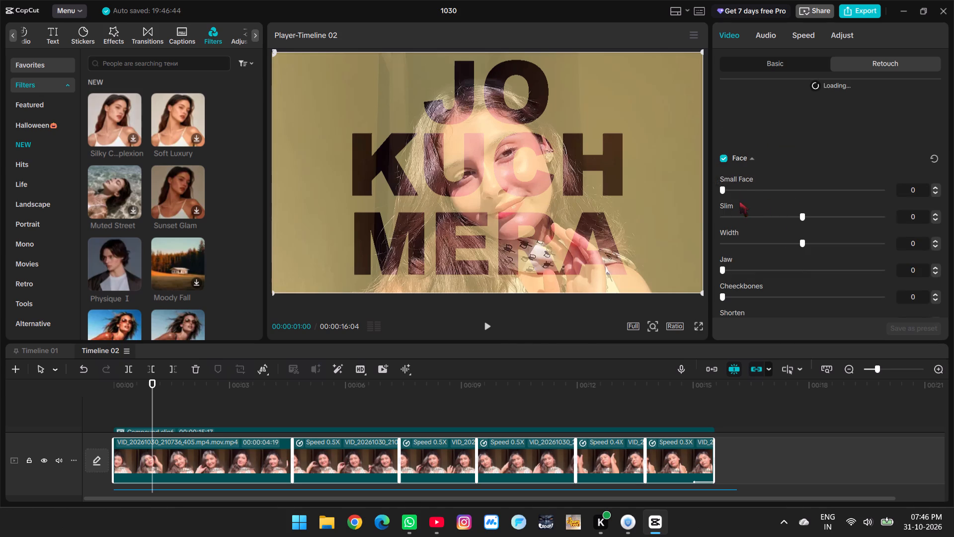
{"action": "scroll", "coordinate": [737, 215], "scroll_direction": "down", "scroll_amount": 1}
{"action": "scroll", "coordinate": [736, 182], "scroll_direction": "up", "scroll_amount": 1}
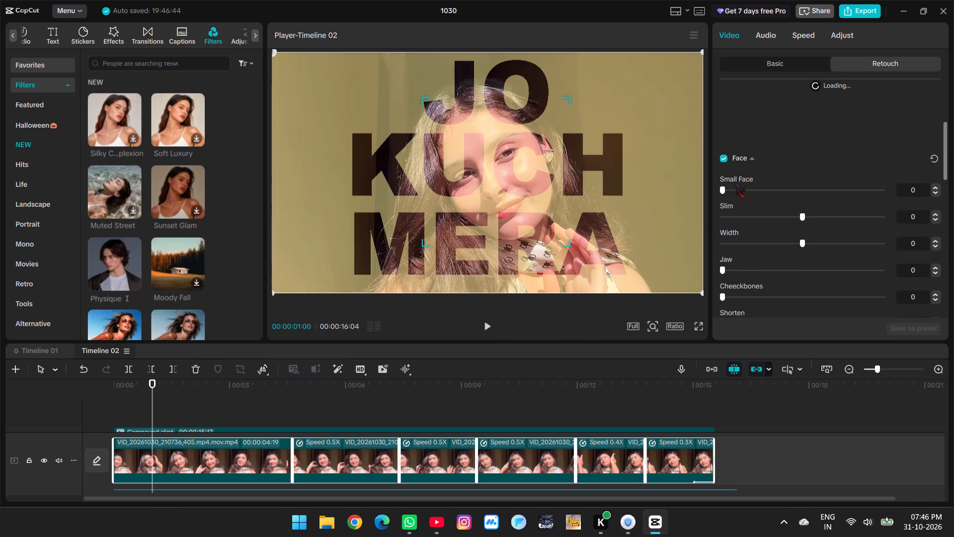
{"action": "left_click_drag", "start_coordinate": [723, 190], "coordinate": [652, 199]}
{"action": "left_click_drag", "start_coordinate": [652, 199], "coordinate": [652, 199]}
{"action": "scroll", "coordinate": [807, 198], "scroll_direction": "up", "scroll_amount": 4}
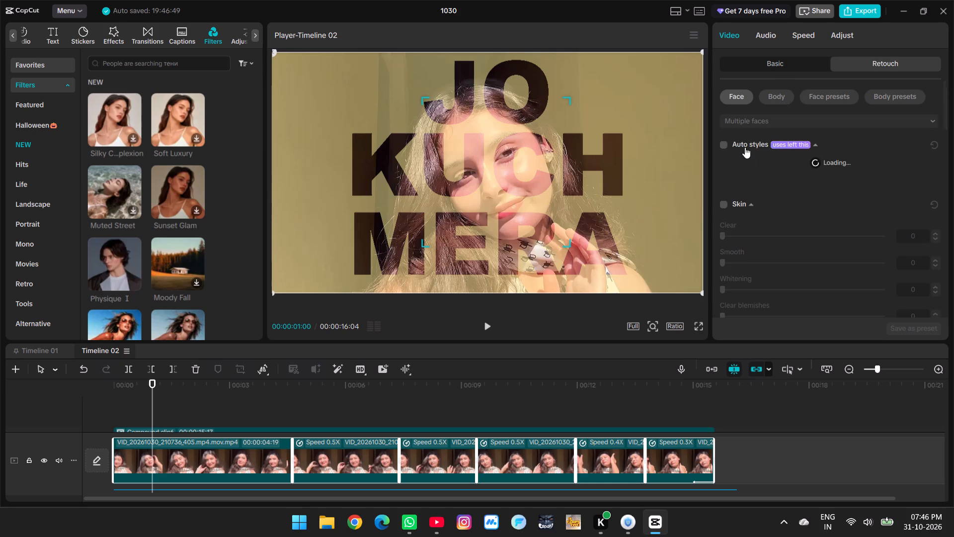
Enable Skin retouching on the selected clips, try Clear at 100 and return it to 0.
{"action": "left_click", "coordinate": [725, 205]}
{"action": "scroll", "coordinate": [767, 208], "scroll_direction": "down", "scroll_amount": 1}
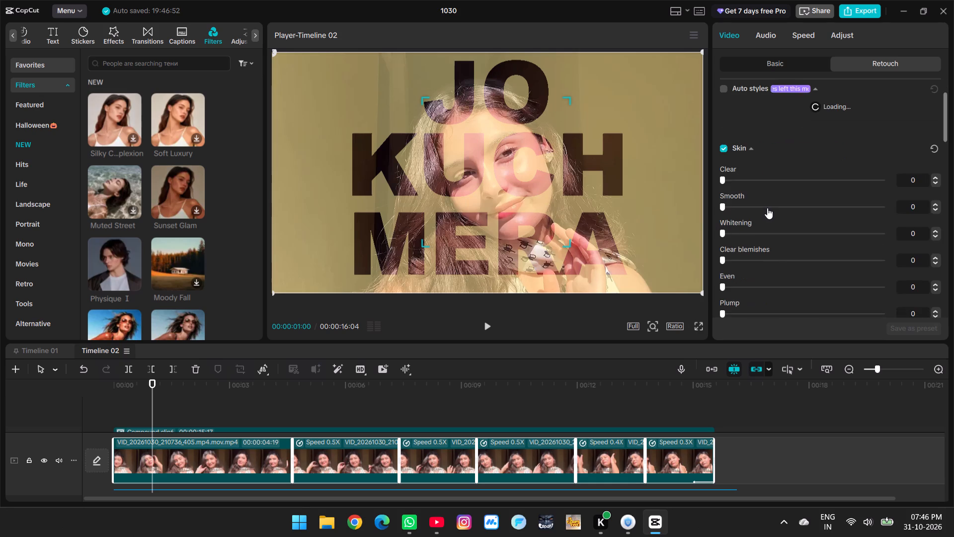
{"action": "left_click_drag", "start_coordinate": [723, 182], "coordinate": [915, 181]}
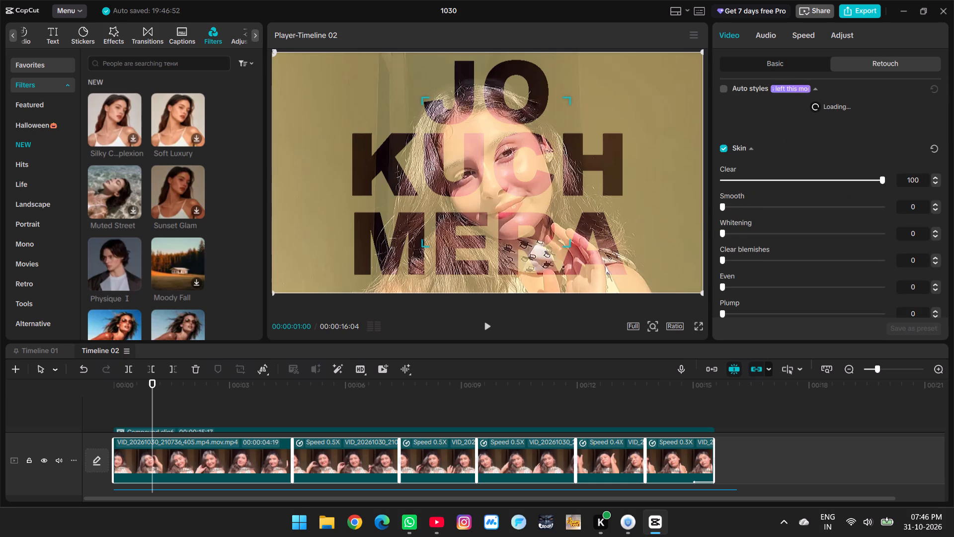
{"action": "left_click_drag", "start_coordinate": [915, 181], "coordinate": [671, 193]}
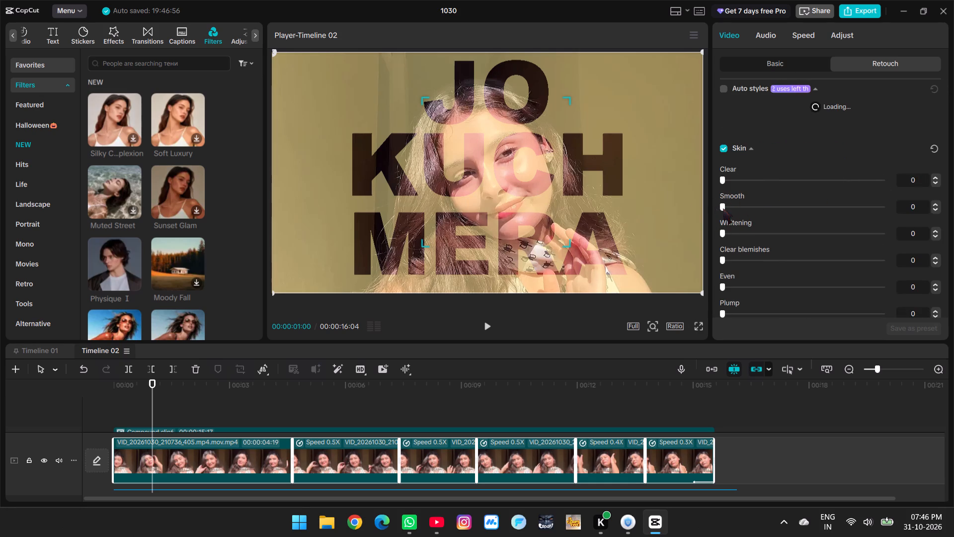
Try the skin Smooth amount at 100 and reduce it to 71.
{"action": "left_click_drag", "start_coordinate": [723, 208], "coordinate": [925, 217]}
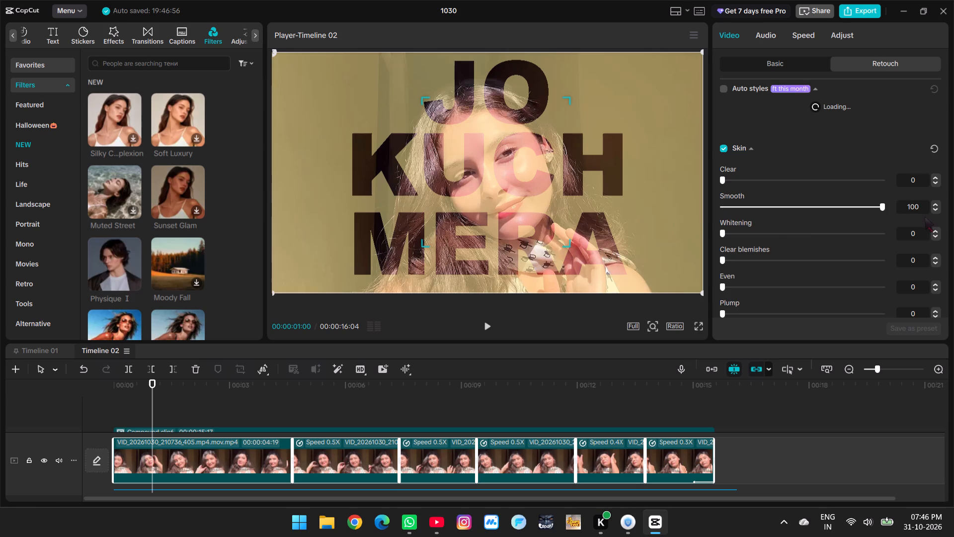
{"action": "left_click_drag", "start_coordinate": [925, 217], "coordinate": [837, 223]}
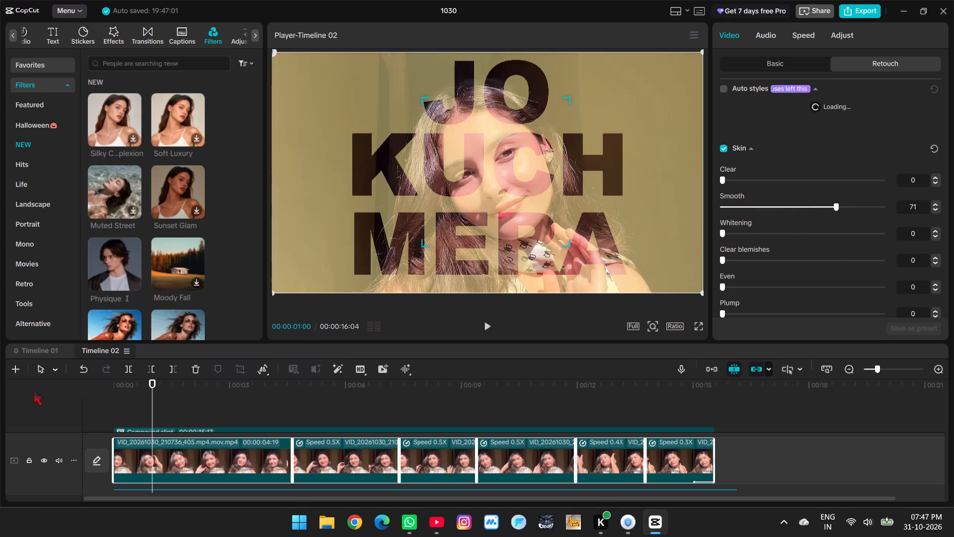
Hide the Compound clip6 lyrics track so the video clips can be previewed without the text overlay.
{"action": "scroll", "coordinate": [109, 439], "scroll_direction": "down", "scroll_amount": 3}
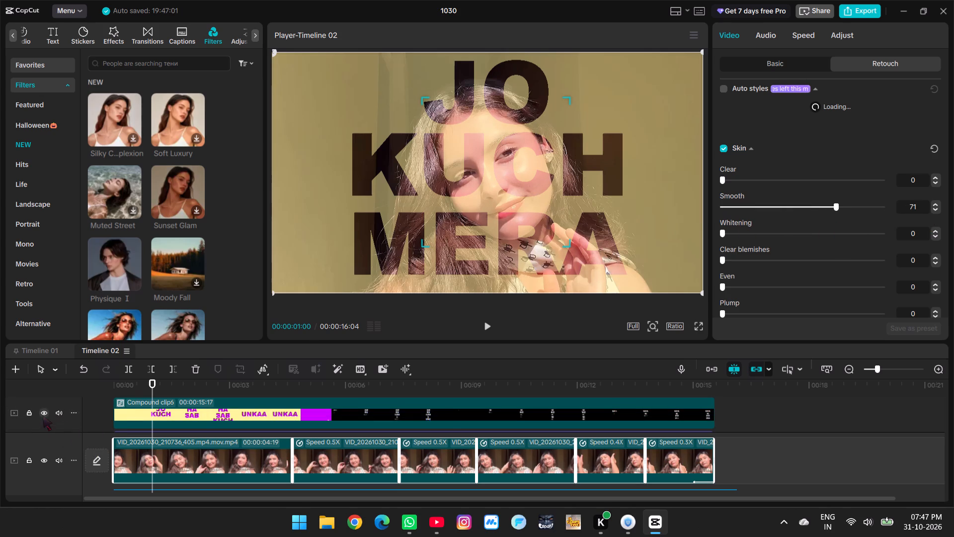
{"action": "left_click", "coordinate": [43, 415]}
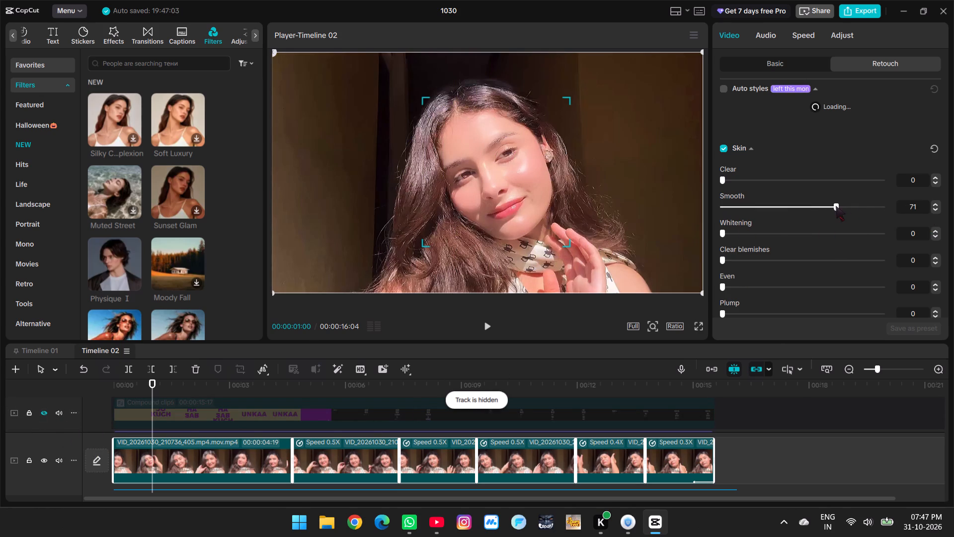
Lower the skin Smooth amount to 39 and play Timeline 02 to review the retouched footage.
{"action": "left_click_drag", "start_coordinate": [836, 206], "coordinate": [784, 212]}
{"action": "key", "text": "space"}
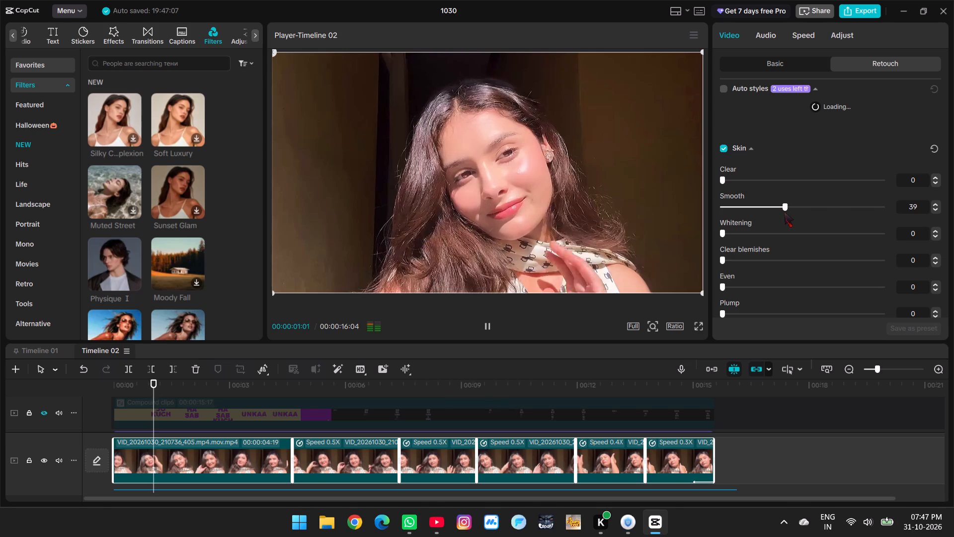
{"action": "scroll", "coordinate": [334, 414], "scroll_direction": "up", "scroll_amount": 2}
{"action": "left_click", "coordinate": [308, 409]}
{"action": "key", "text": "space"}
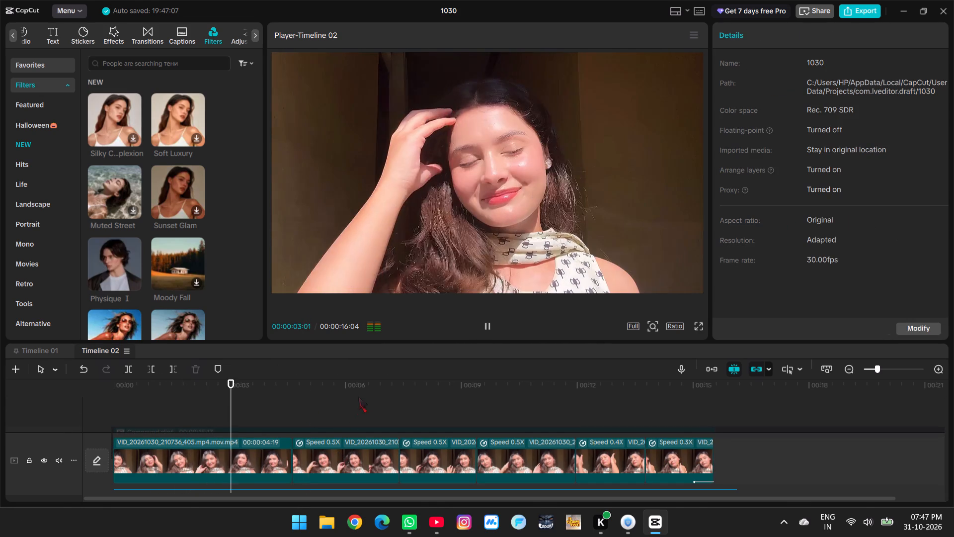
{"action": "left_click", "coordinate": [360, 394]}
Reselect all main-track video clips in Timeline 02, undoing any accidental clip move.
{"action": "scroll", "coordinate": [360, 394], "scroll_direction": "down", "scroll_amount": 3}
{"action": "scroll", "coordinate": [433, 429], "scroll_direction": "down", "scroll_amount": 4}
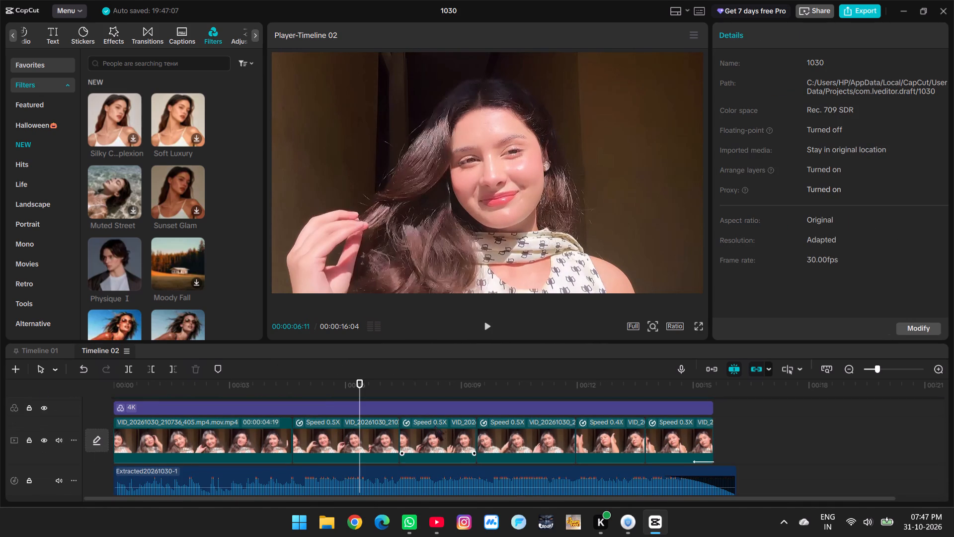
{"action": "left_click_drag", "start_coordinate": [709, 439], "coordinate": [646, 442]}
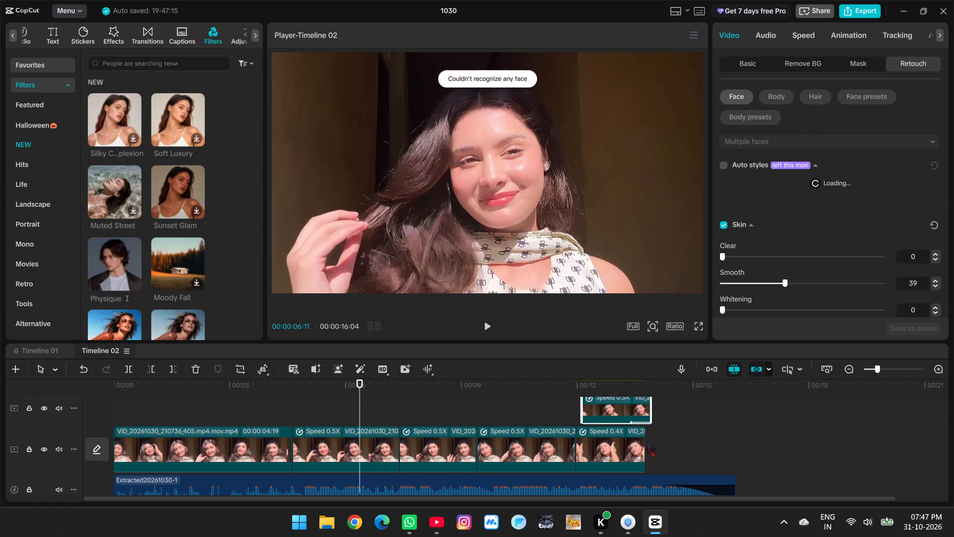
{"action": "key", "text": "ctrl+z"}
{"action": "left_click_drag", "start_coordinate": [759, 417], "coordinate": [206, 407]}
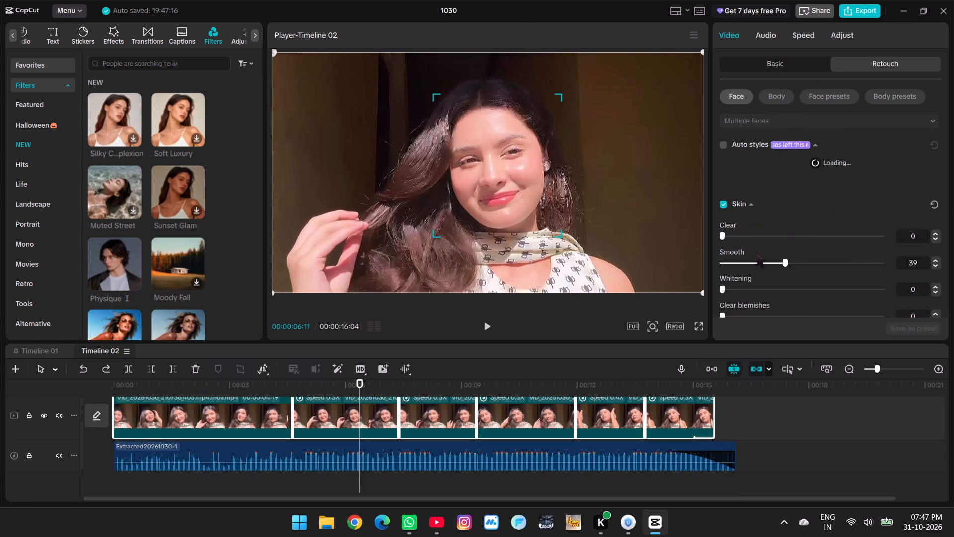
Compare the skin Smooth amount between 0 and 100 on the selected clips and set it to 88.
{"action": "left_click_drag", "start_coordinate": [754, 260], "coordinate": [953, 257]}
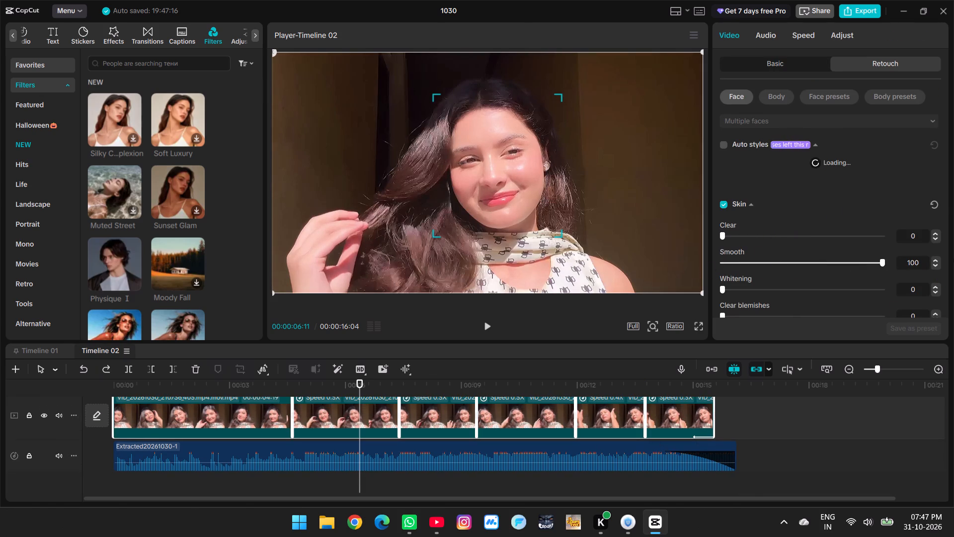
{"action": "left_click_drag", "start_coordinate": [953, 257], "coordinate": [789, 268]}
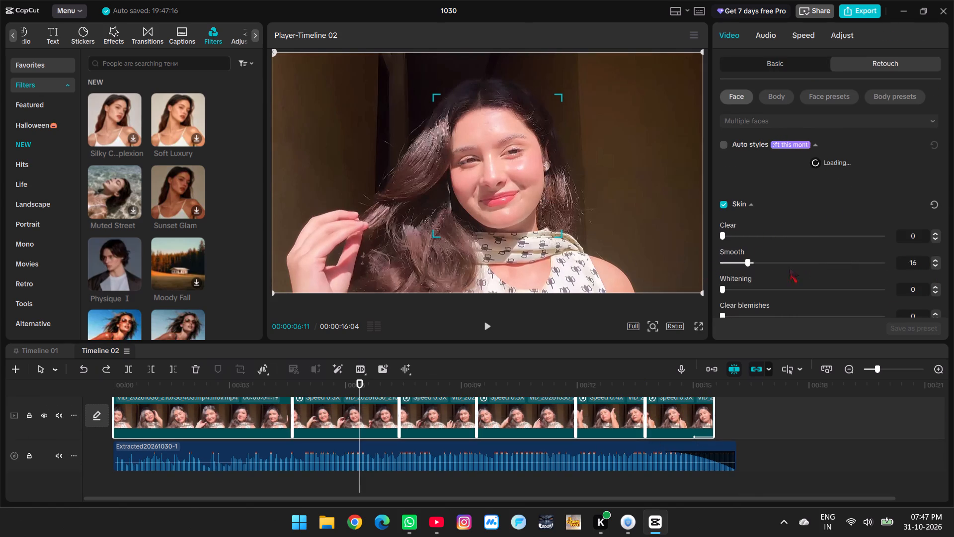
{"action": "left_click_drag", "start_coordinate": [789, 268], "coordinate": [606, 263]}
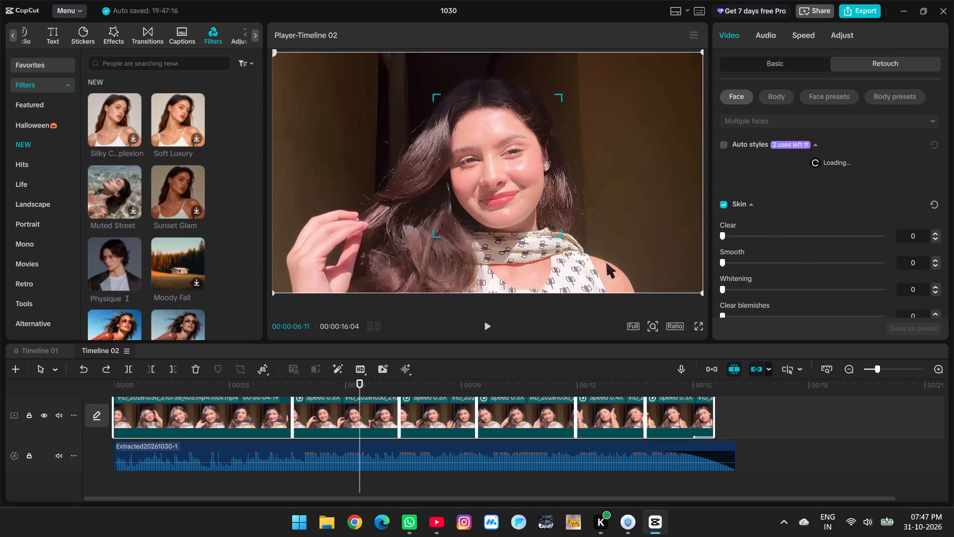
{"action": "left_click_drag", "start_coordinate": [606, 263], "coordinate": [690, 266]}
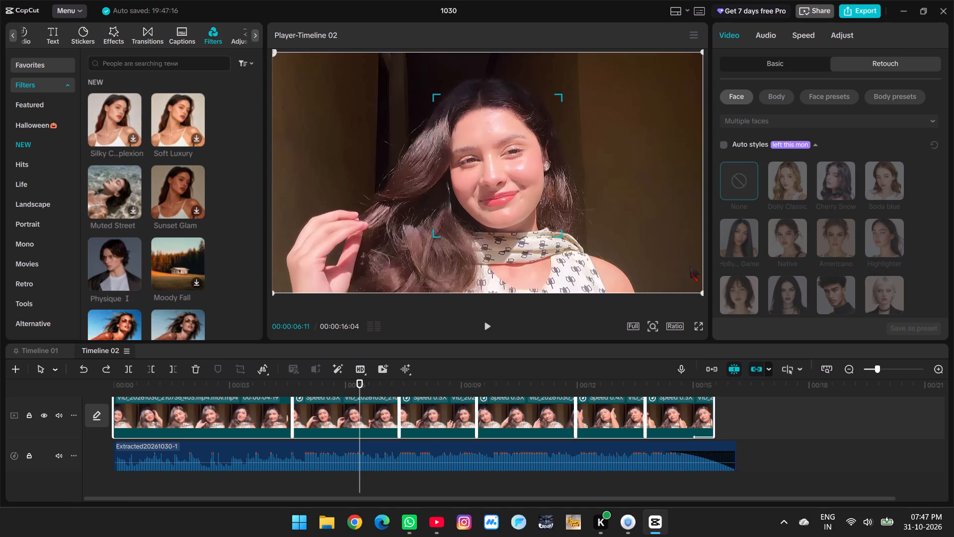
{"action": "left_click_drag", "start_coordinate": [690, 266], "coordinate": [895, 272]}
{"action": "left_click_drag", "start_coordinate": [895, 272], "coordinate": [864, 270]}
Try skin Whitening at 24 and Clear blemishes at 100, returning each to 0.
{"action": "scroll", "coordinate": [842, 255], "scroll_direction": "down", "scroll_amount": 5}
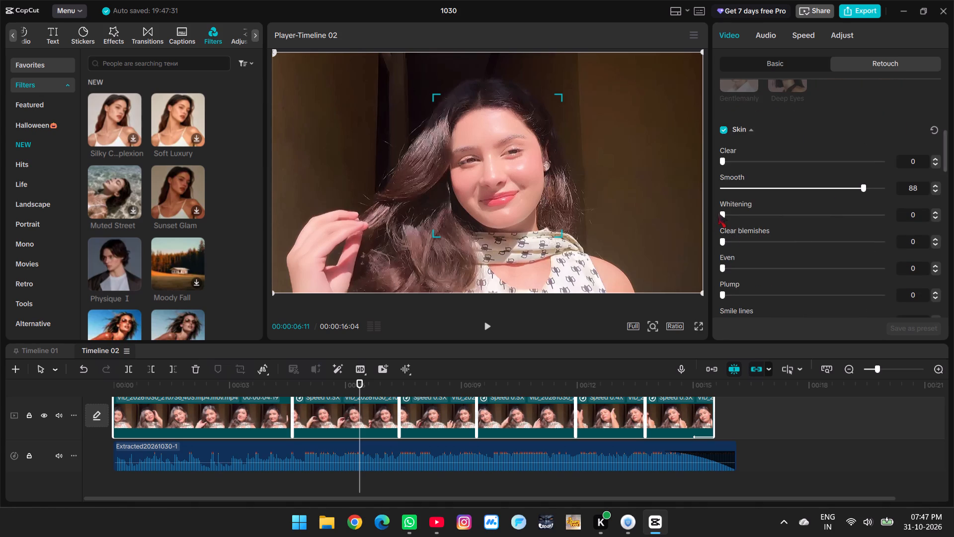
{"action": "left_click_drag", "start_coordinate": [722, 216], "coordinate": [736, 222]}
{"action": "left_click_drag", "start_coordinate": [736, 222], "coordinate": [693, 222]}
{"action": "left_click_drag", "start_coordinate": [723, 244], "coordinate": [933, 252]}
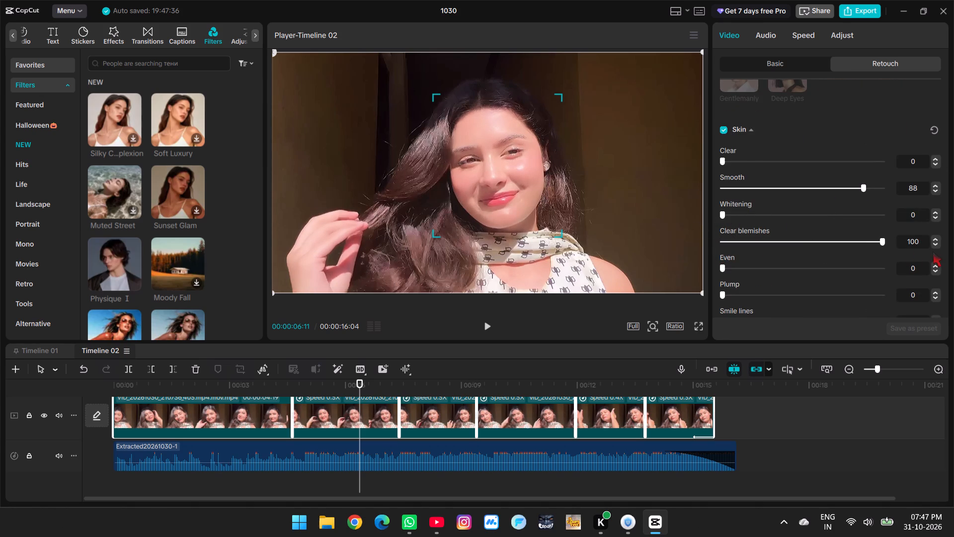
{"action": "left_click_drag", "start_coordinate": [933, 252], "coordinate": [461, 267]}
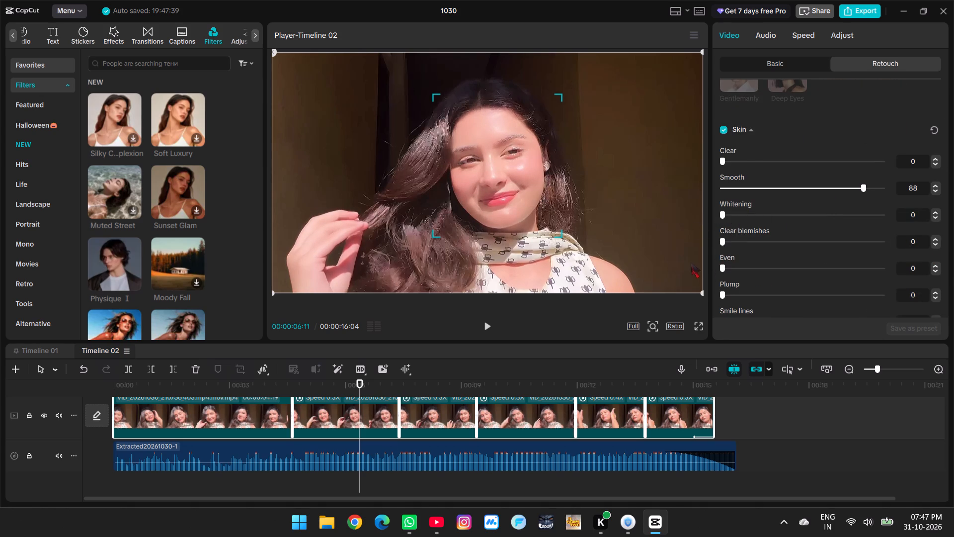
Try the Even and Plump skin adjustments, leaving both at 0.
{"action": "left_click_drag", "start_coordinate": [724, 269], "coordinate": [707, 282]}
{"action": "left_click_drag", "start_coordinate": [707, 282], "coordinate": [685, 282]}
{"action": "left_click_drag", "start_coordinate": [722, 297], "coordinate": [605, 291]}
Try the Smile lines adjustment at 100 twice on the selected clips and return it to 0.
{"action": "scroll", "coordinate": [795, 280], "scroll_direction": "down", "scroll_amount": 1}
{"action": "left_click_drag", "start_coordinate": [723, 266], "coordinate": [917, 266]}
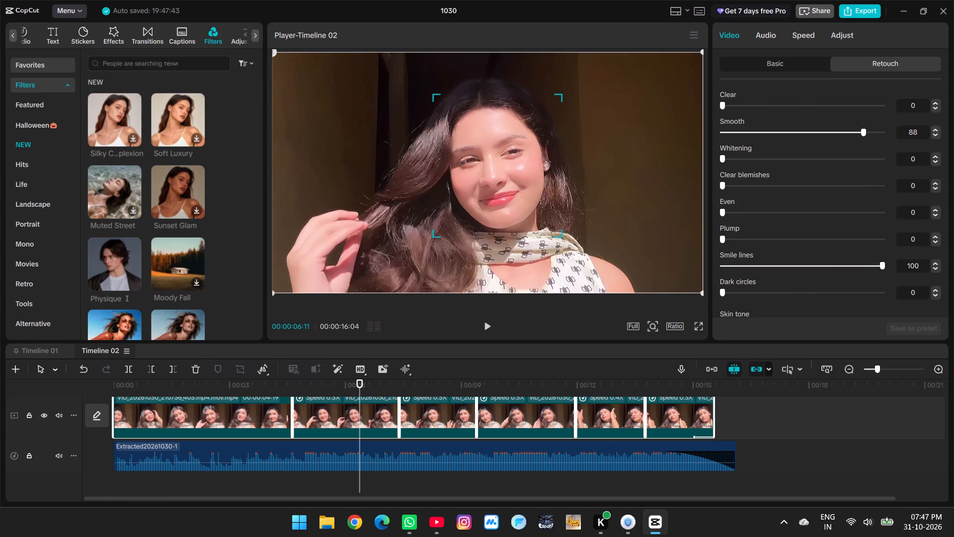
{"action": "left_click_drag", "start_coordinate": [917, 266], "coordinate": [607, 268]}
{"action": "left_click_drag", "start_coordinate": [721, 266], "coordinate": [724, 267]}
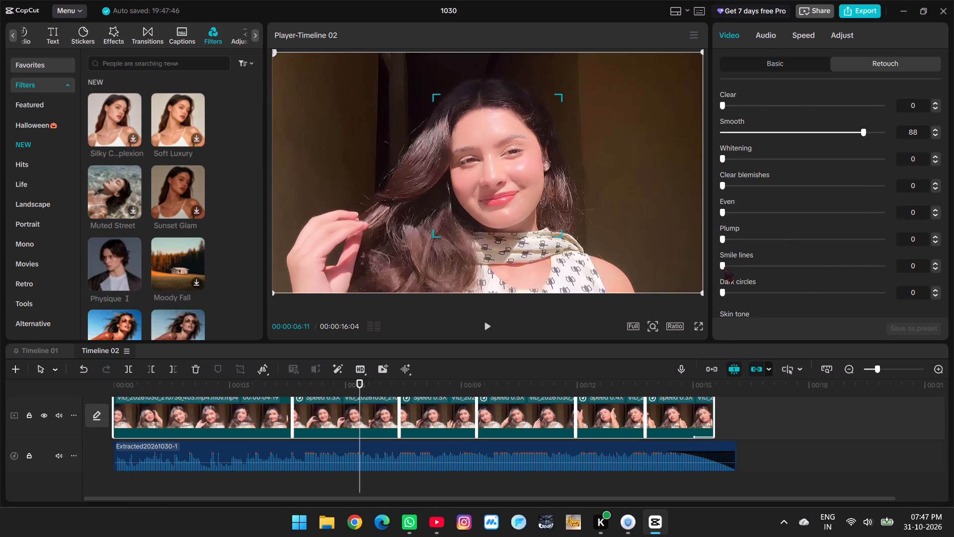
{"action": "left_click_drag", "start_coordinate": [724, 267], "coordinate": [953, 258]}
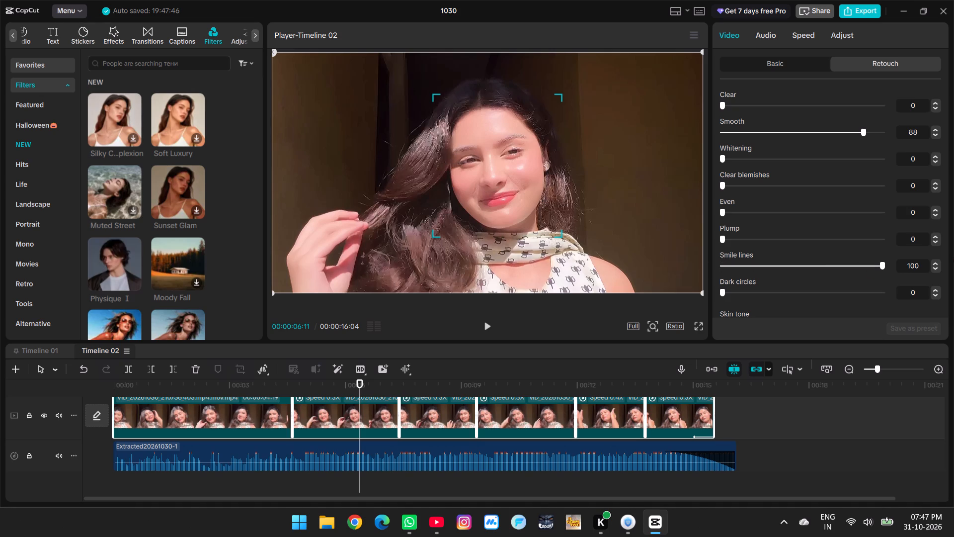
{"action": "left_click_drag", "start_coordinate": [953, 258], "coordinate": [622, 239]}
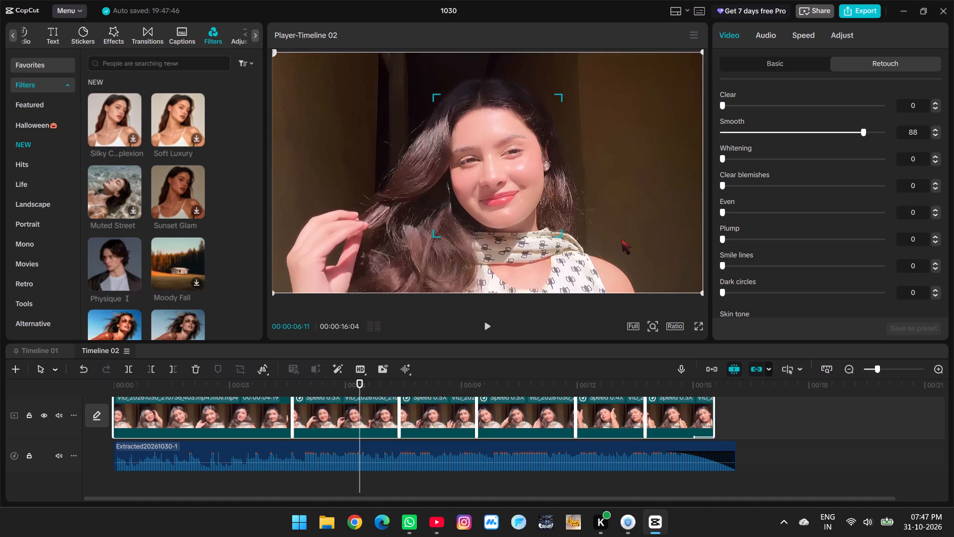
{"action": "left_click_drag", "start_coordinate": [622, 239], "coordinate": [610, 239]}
Drop the skin Smooth amount to 0 for comparison and set it to 33 on the selected clips.
{"action": "left_click_drag", "start_coordinate": [761, 134], "coordinate": [657, 129]}
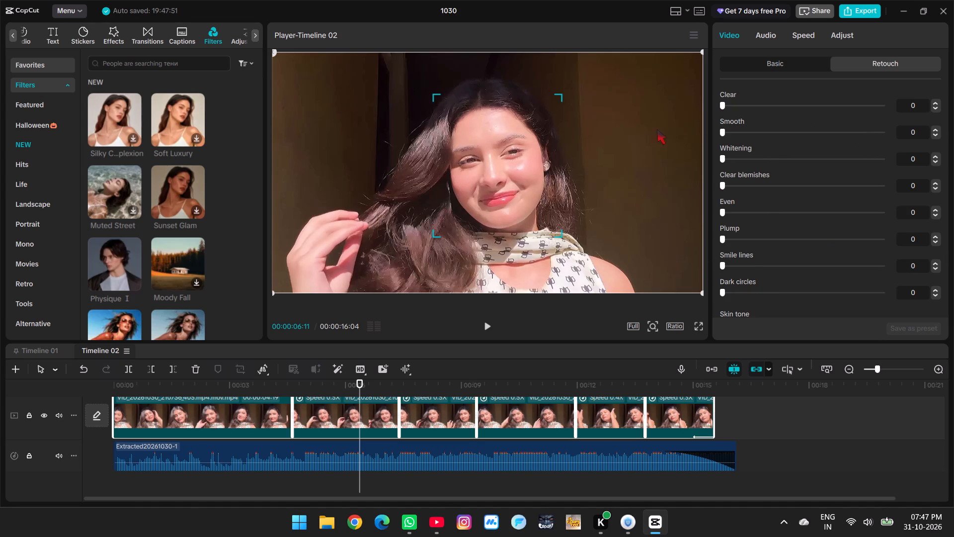
{"action": "left_click_drag", "start_coordinate": [657, 129], "coordinate": [728, 137]}
{"action": "left_click_drag", "start_coordinate": [728, 137], "coordinate": [775, 145]}
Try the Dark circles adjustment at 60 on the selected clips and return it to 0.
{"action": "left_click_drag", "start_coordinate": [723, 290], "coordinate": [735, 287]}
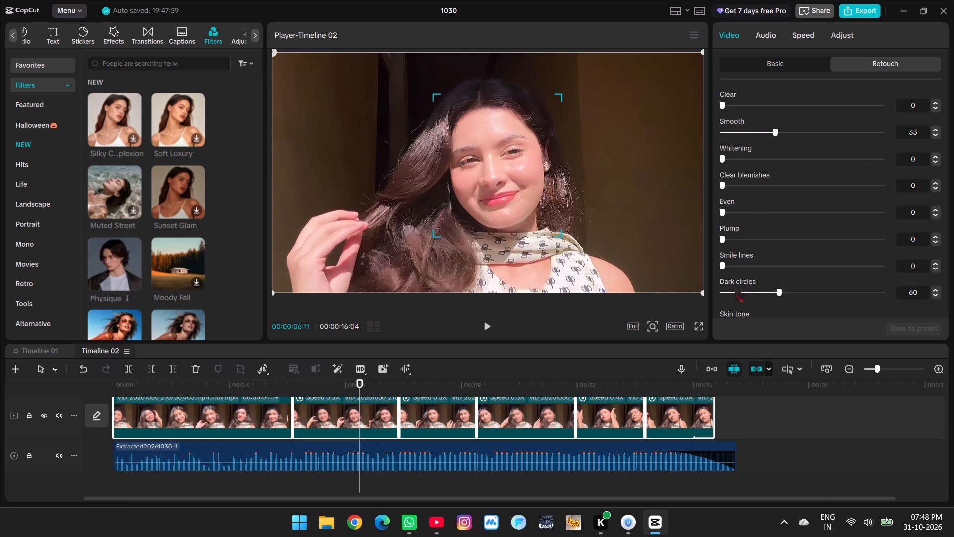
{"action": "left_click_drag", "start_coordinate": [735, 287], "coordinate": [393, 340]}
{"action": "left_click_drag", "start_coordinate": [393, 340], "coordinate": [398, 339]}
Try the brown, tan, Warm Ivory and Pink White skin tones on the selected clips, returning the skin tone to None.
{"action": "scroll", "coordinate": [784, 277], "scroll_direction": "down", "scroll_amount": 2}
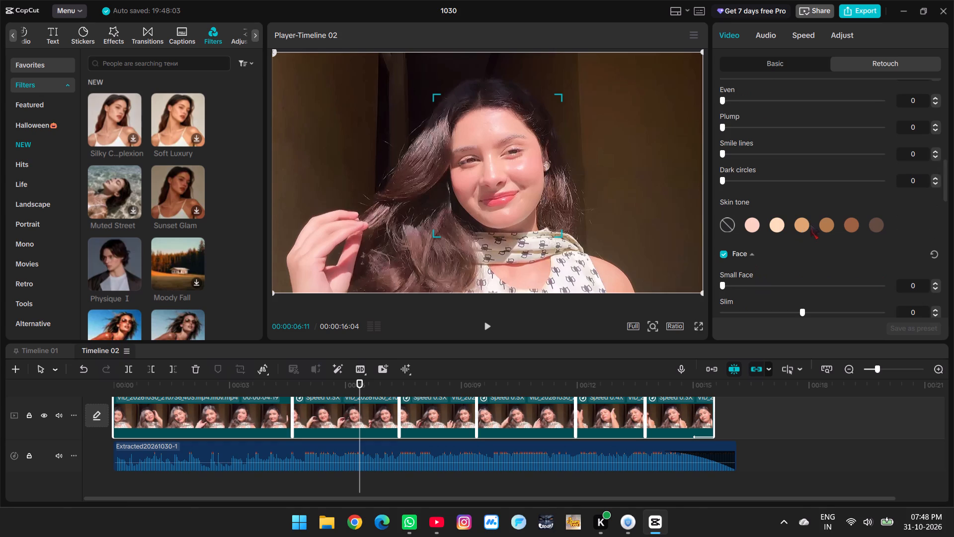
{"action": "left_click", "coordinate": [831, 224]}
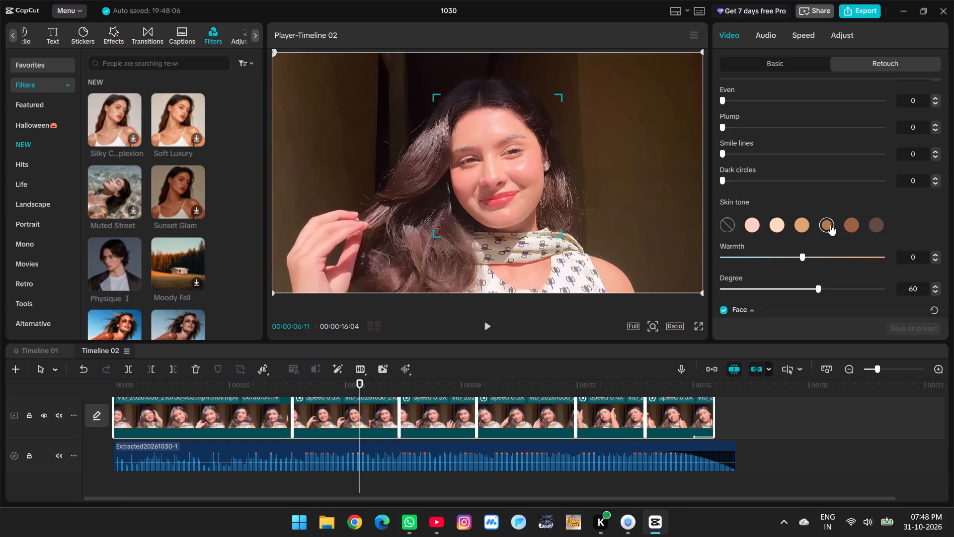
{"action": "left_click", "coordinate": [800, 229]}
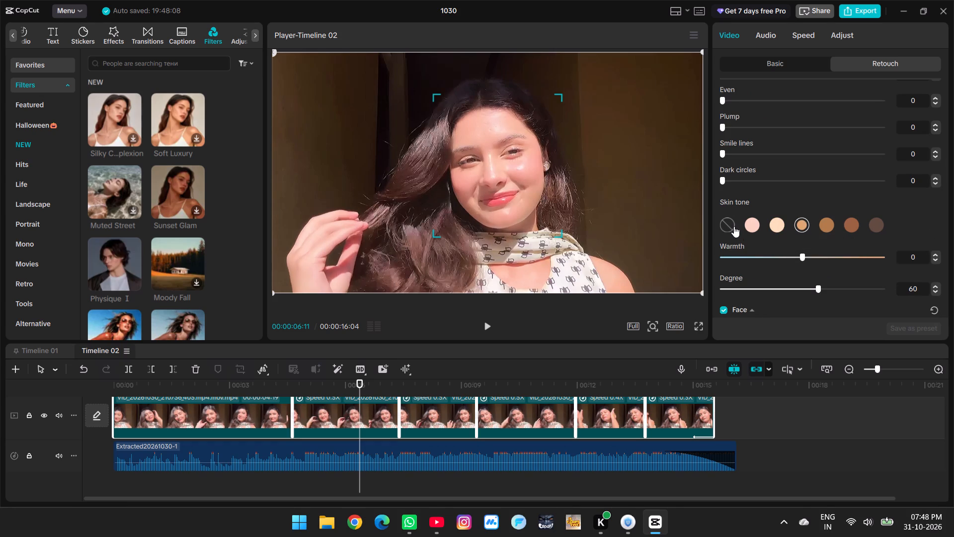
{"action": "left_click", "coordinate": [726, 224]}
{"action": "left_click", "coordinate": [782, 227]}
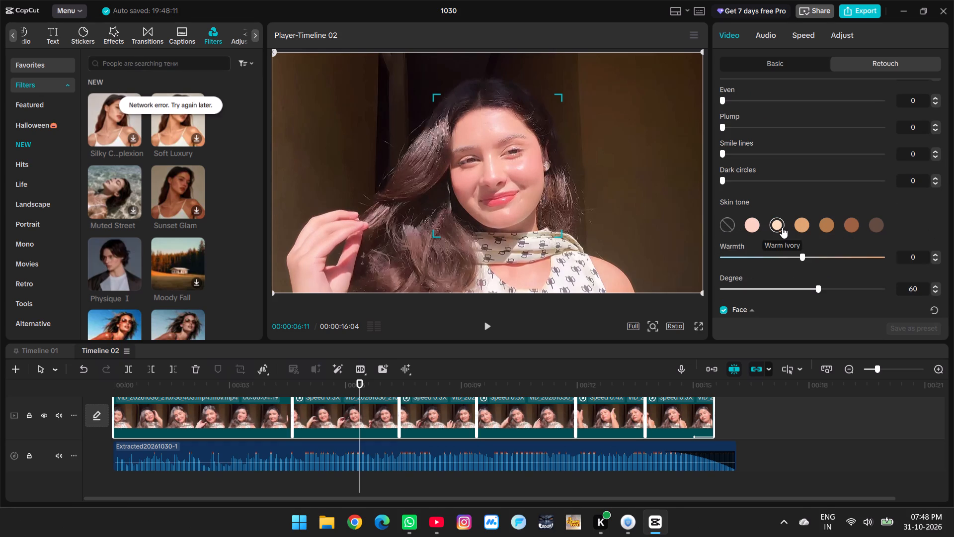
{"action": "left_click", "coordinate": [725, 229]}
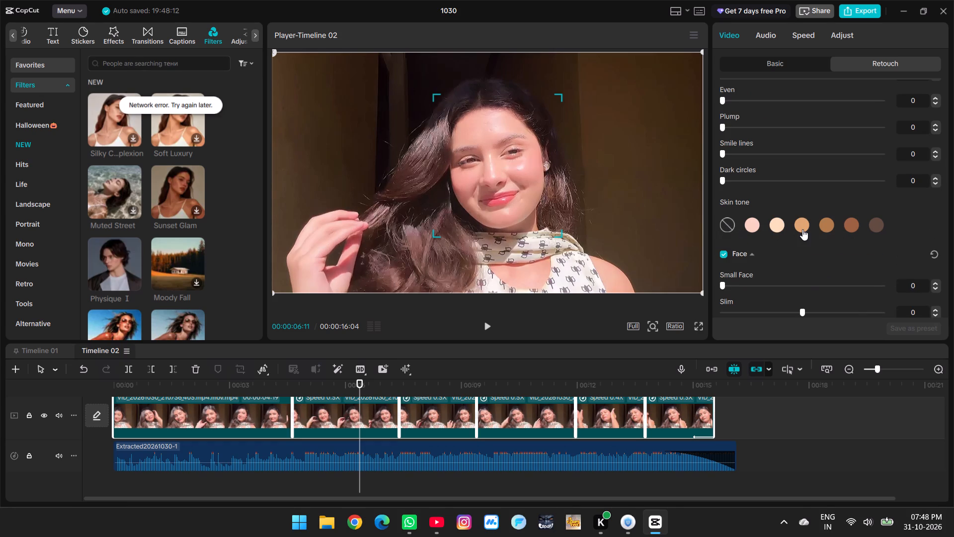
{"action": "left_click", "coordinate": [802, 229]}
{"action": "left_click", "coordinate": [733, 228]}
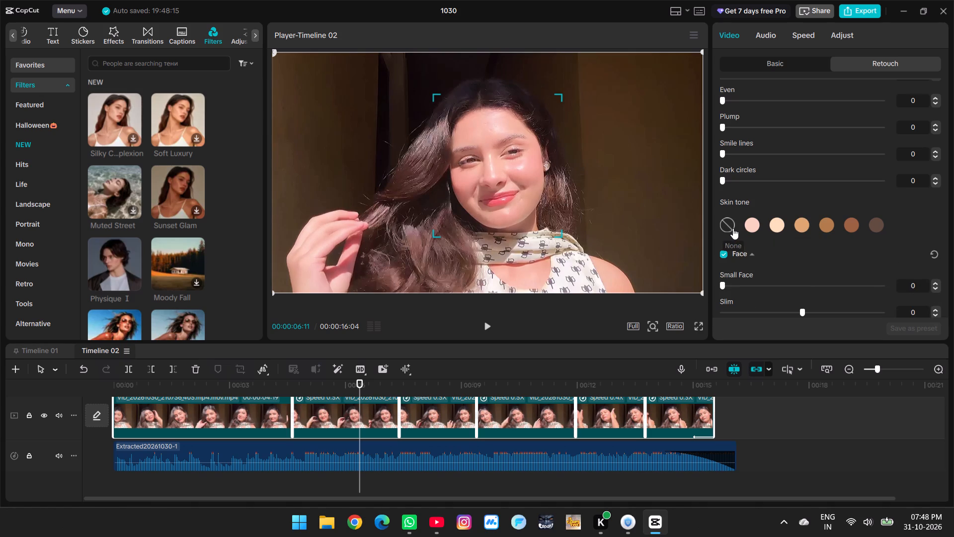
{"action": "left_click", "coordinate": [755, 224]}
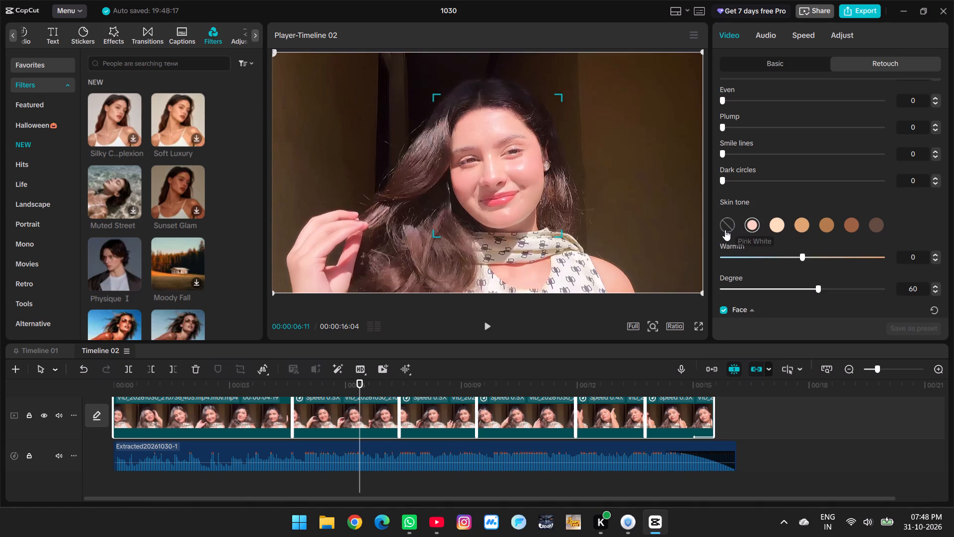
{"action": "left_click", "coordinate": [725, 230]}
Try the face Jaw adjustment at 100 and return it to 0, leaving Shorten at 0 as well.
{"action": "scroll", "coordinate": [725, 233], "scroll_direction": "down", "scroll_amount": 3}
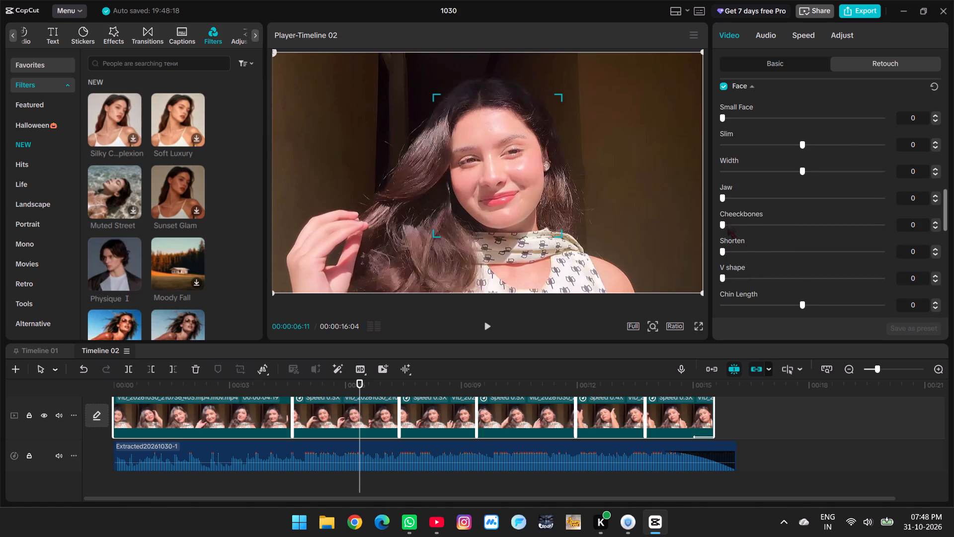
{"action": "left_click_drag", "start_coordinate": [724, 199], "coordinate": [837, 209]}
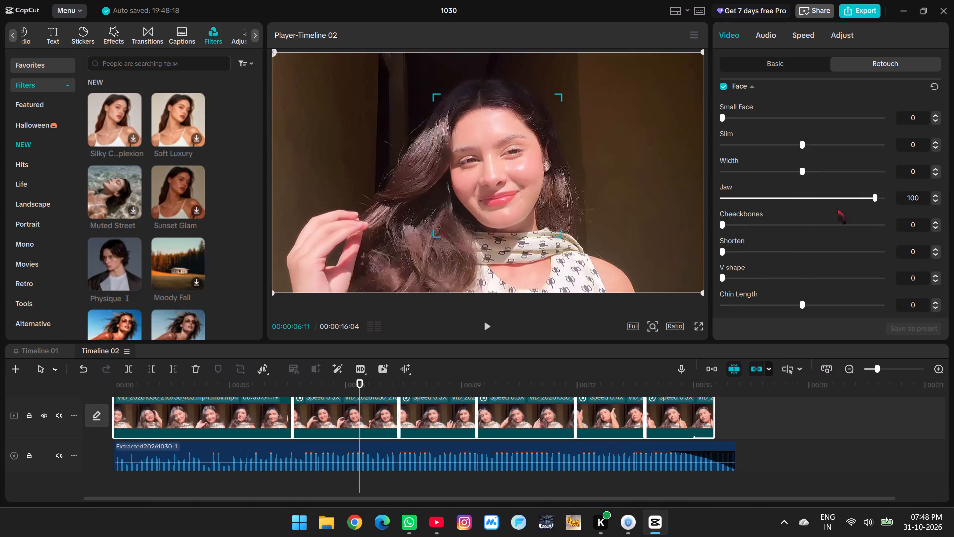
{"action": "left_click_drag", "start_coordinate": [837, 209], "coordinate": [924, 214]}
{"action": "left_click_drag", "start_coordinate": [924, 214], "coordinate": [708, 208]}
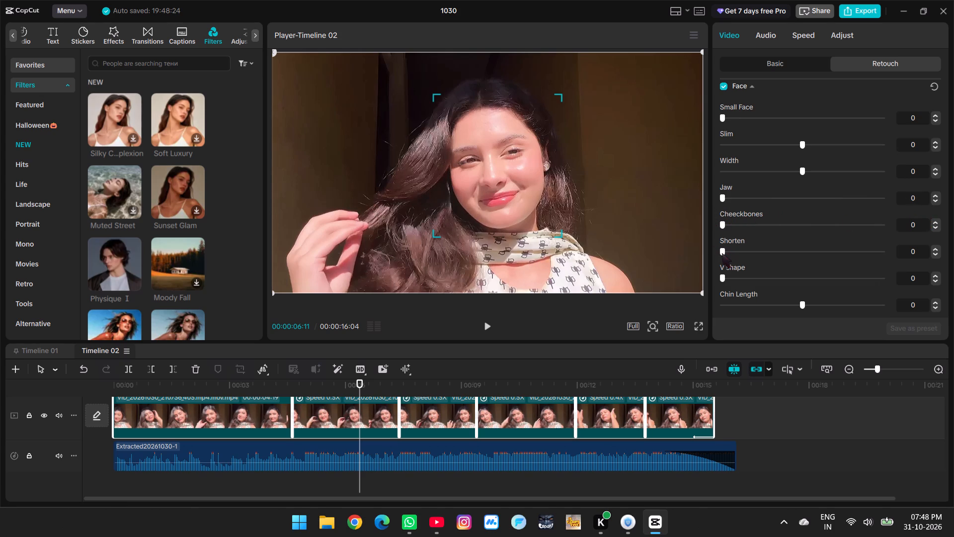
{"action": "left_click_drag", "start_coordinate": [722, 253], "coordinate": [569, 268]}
Turn on Makeup retouching for the selected clips and bring up its looks.
{"action": "scroll", "coordinate": [842, 276], "scroll_direction": "down", "scroll_amount": 1}
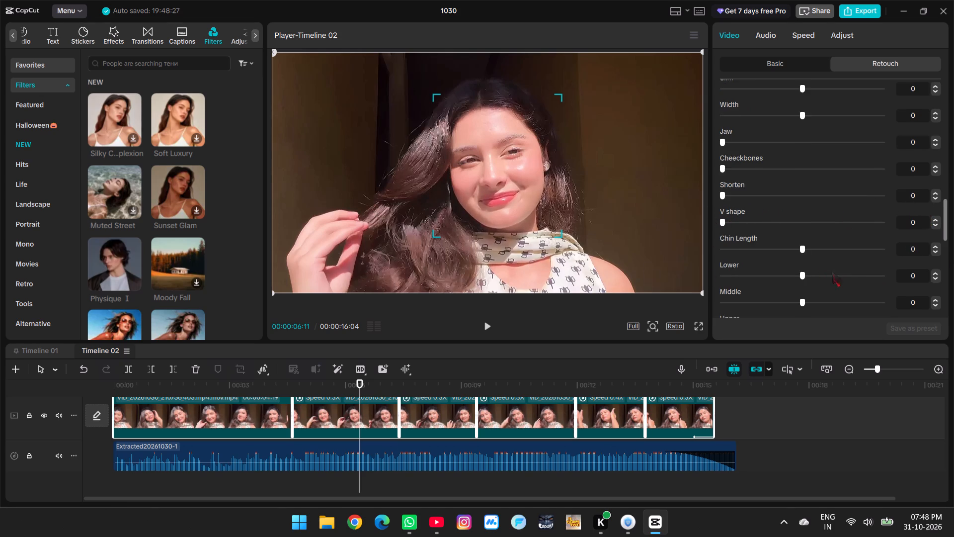
{"action": "scroll", "coordinate": [801, 263], "scroll_direction": "down", "scroll_amount": 3}
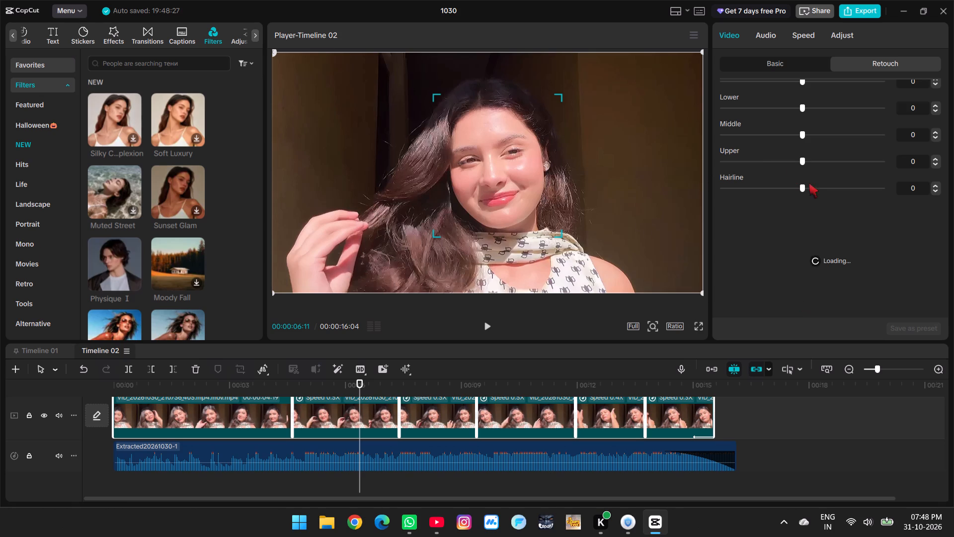
{"action": "scroll", "coordinate": [808, 207], "scroll_direction": "down", "scroll_amount": 4}
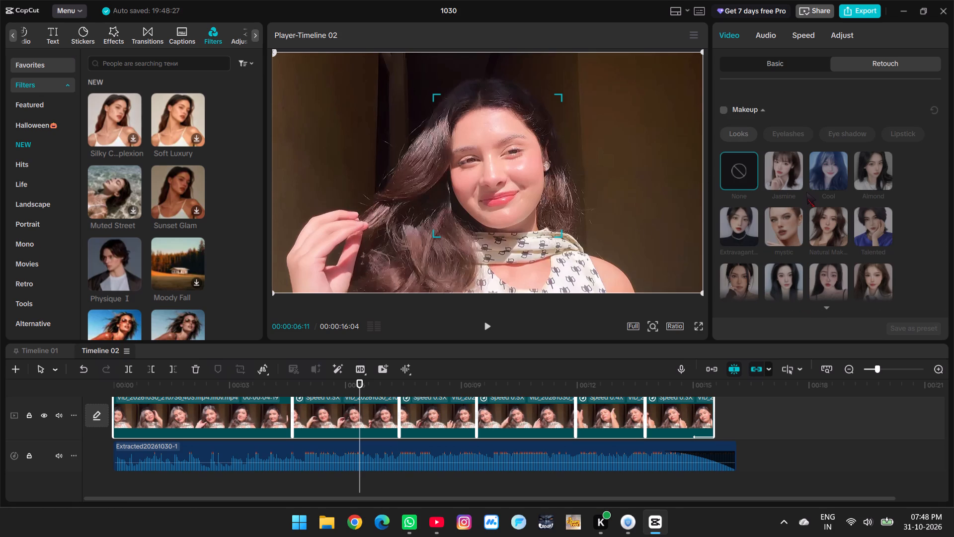
{"action": "left_click", "coordinate": [836, 168]}
{"action": "left_click", "coordinate": [733, 107]}
{"action": "scroll", "coordinate": [772, 204], "scroll_direction": "down", "scroll_amount": 2}
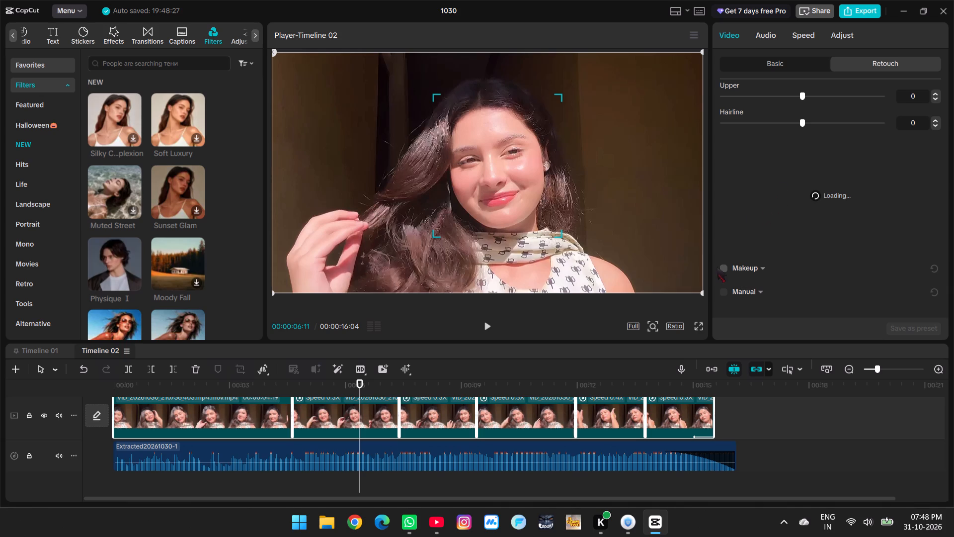
{"action": "left_click", "coordinate": [725, 272]}
{"action": "scroll", "coordinate": [785, 253], "scroll_direction": "down", "scroll_amount": 4}
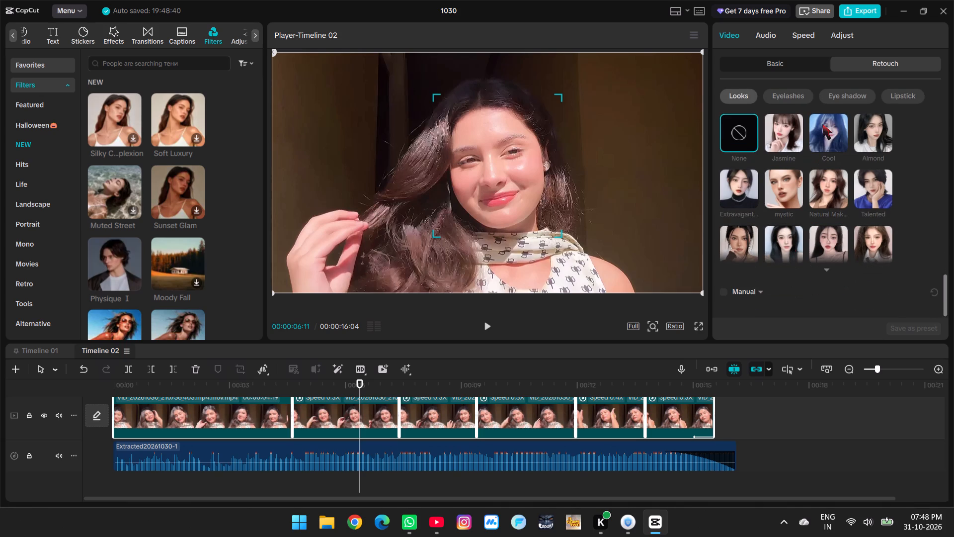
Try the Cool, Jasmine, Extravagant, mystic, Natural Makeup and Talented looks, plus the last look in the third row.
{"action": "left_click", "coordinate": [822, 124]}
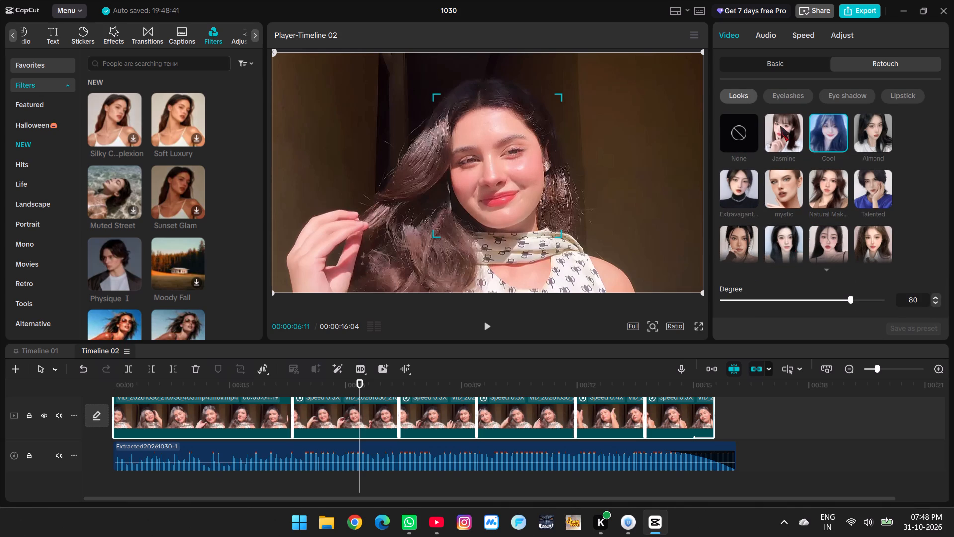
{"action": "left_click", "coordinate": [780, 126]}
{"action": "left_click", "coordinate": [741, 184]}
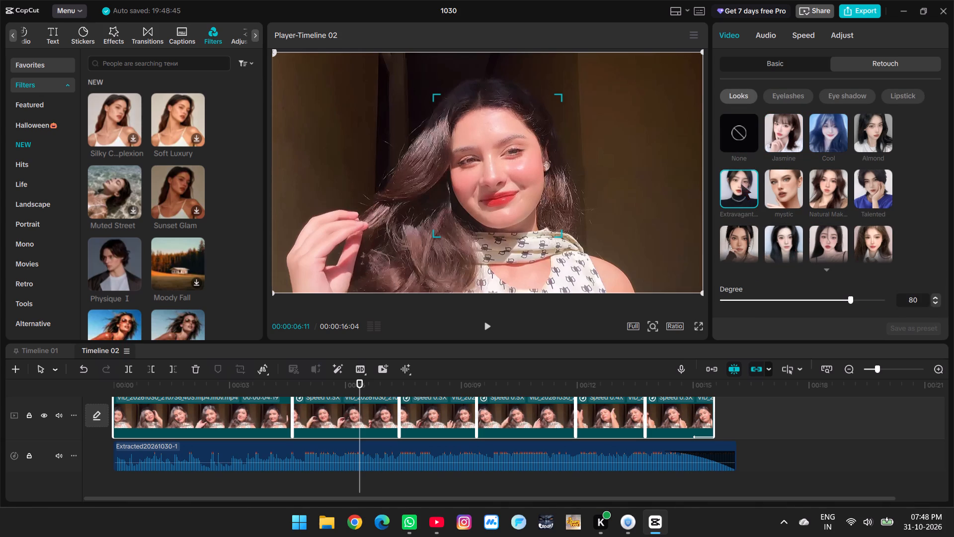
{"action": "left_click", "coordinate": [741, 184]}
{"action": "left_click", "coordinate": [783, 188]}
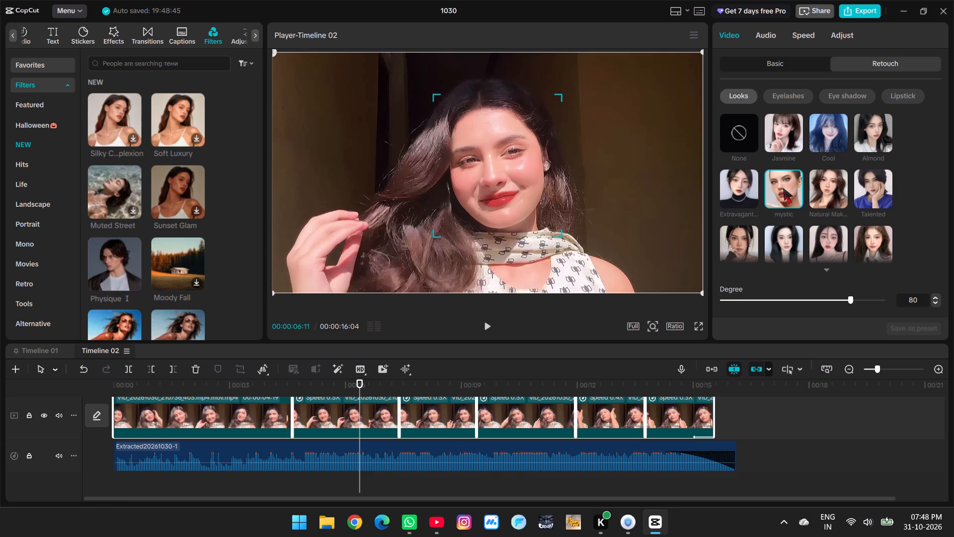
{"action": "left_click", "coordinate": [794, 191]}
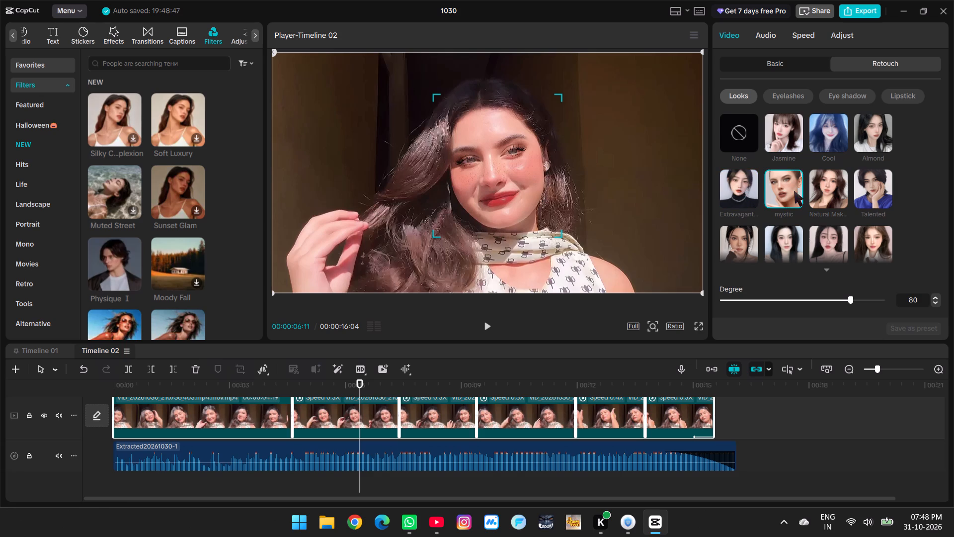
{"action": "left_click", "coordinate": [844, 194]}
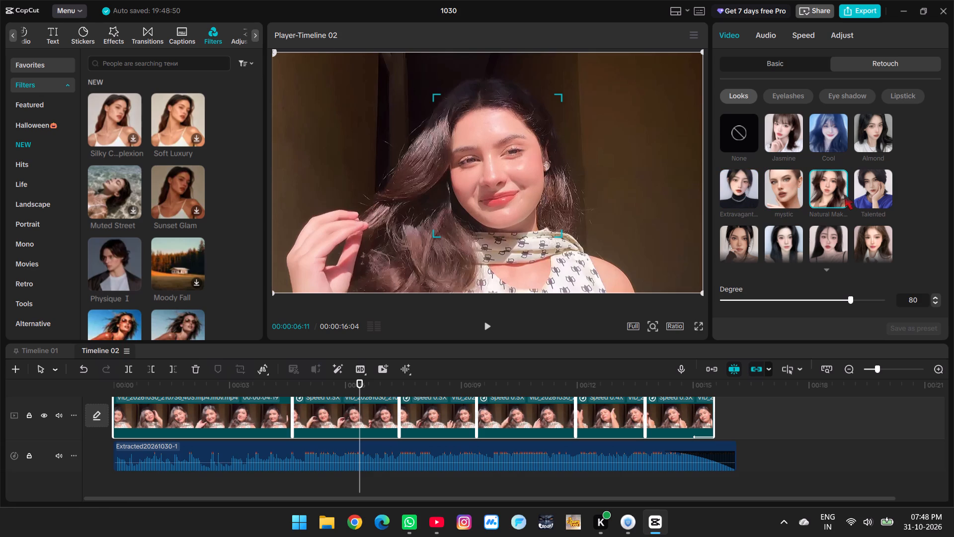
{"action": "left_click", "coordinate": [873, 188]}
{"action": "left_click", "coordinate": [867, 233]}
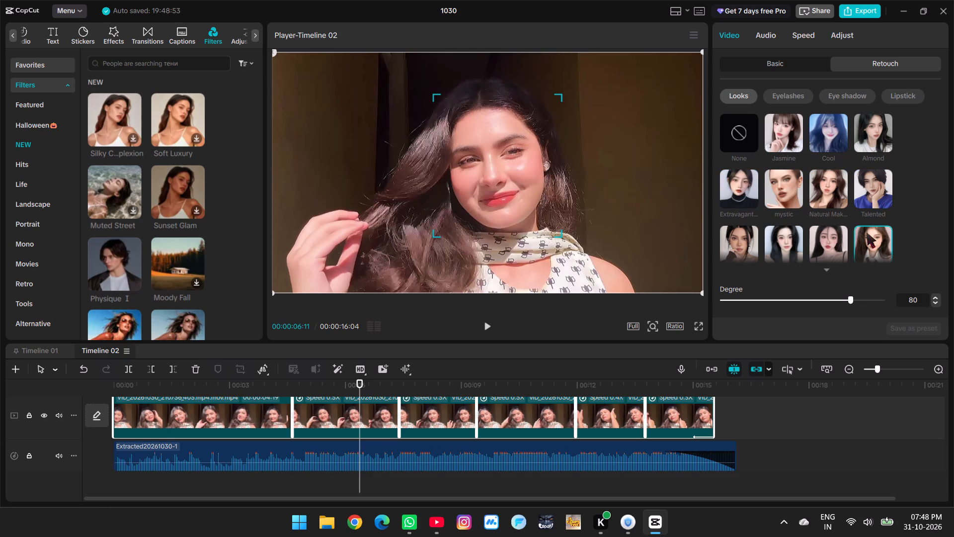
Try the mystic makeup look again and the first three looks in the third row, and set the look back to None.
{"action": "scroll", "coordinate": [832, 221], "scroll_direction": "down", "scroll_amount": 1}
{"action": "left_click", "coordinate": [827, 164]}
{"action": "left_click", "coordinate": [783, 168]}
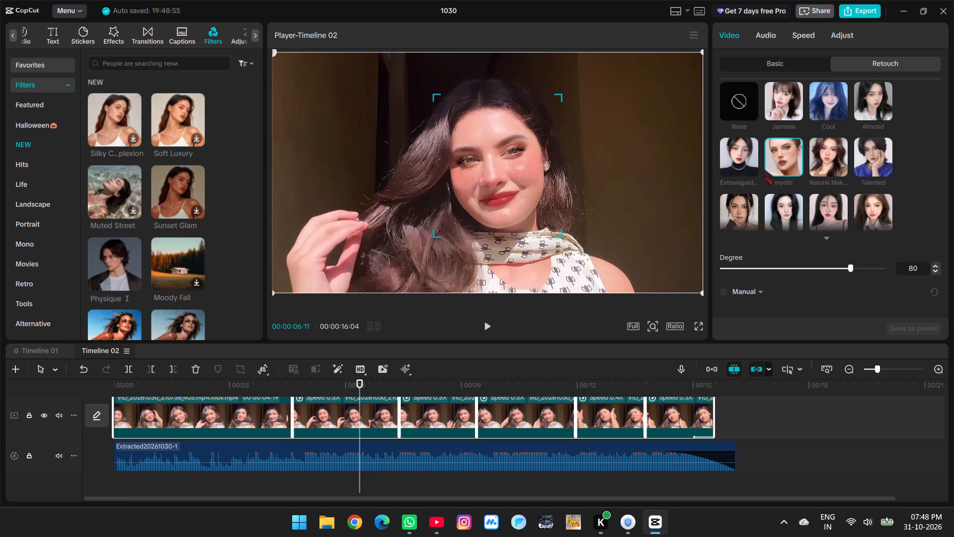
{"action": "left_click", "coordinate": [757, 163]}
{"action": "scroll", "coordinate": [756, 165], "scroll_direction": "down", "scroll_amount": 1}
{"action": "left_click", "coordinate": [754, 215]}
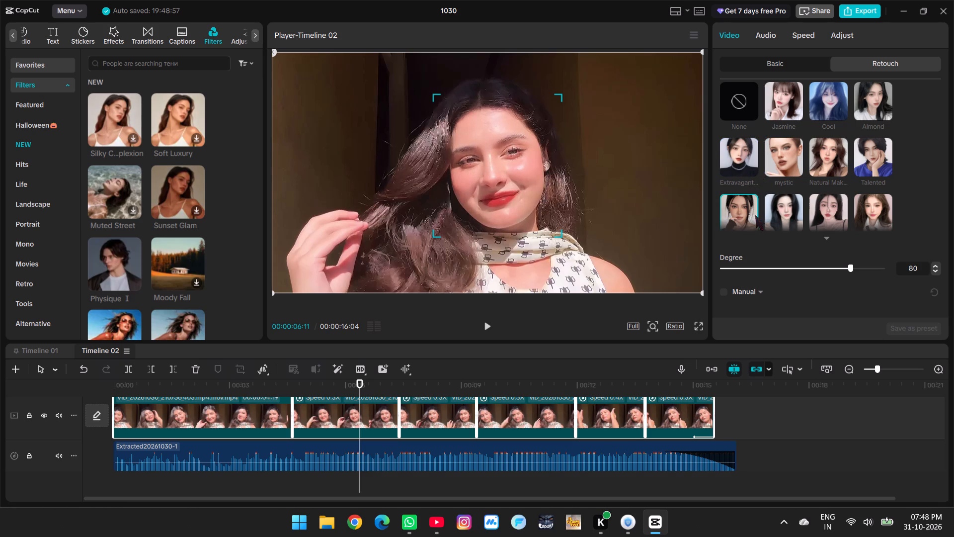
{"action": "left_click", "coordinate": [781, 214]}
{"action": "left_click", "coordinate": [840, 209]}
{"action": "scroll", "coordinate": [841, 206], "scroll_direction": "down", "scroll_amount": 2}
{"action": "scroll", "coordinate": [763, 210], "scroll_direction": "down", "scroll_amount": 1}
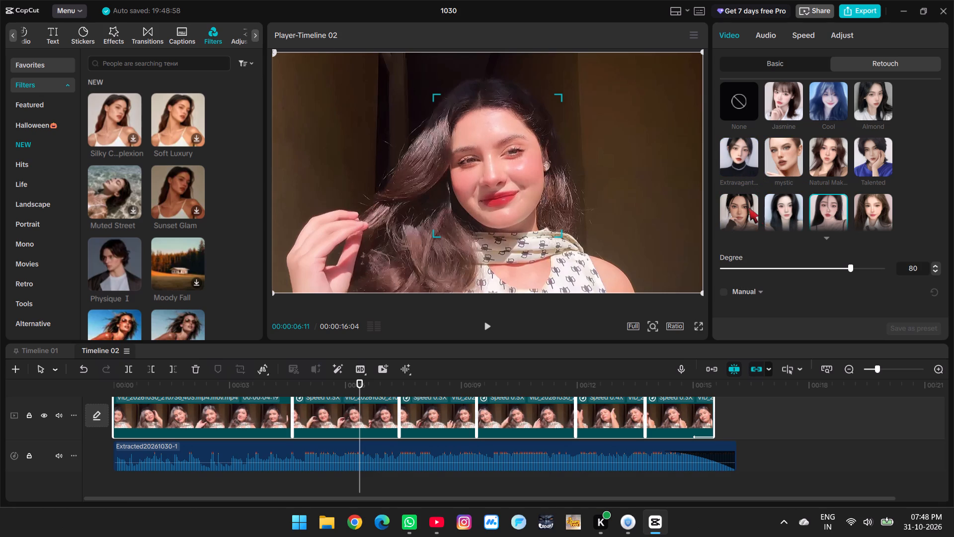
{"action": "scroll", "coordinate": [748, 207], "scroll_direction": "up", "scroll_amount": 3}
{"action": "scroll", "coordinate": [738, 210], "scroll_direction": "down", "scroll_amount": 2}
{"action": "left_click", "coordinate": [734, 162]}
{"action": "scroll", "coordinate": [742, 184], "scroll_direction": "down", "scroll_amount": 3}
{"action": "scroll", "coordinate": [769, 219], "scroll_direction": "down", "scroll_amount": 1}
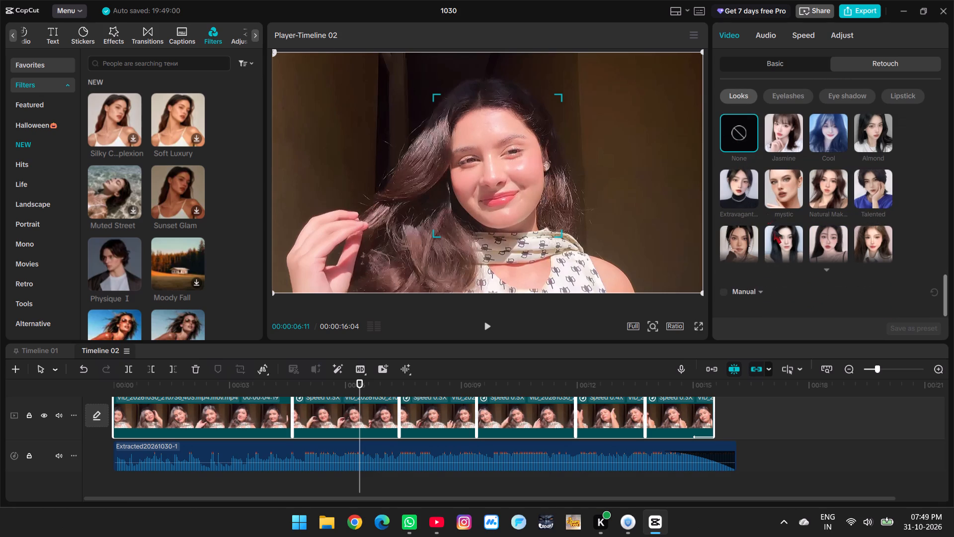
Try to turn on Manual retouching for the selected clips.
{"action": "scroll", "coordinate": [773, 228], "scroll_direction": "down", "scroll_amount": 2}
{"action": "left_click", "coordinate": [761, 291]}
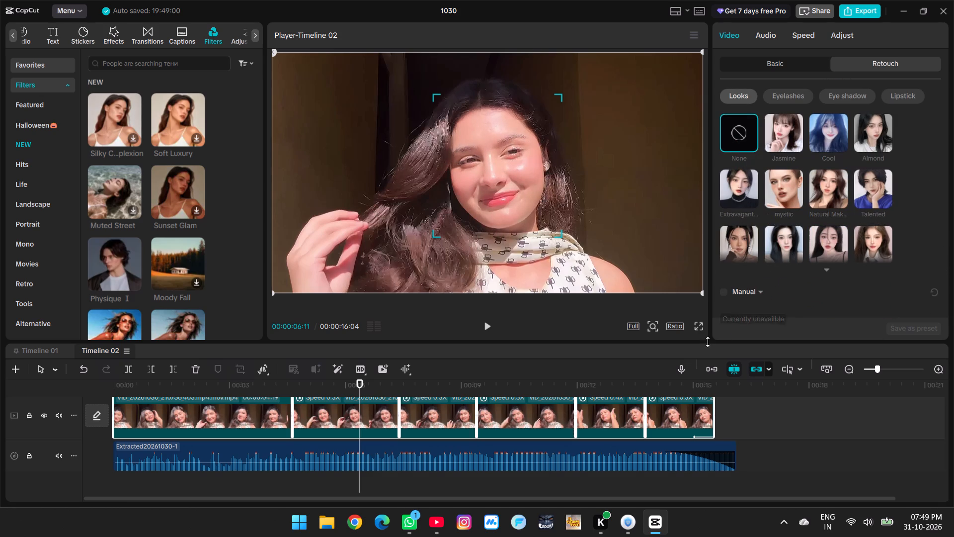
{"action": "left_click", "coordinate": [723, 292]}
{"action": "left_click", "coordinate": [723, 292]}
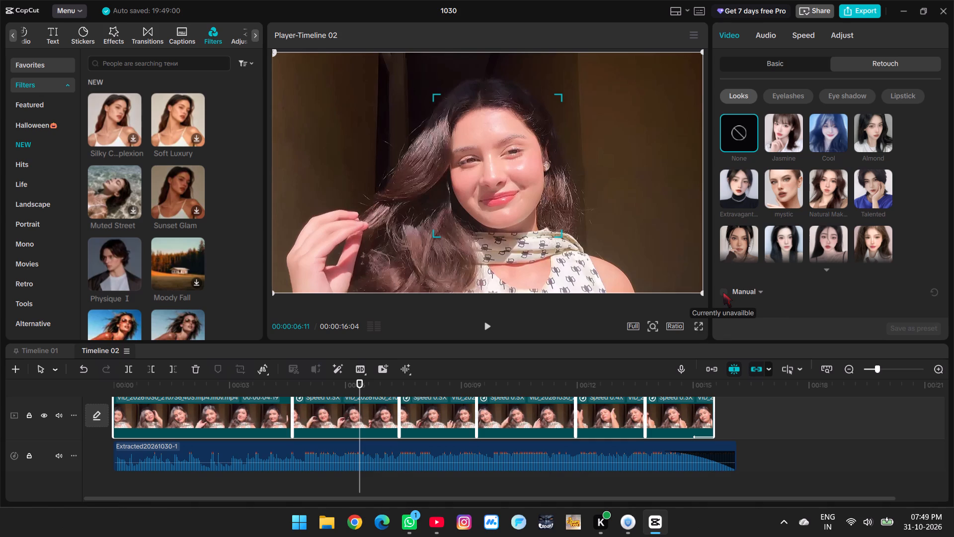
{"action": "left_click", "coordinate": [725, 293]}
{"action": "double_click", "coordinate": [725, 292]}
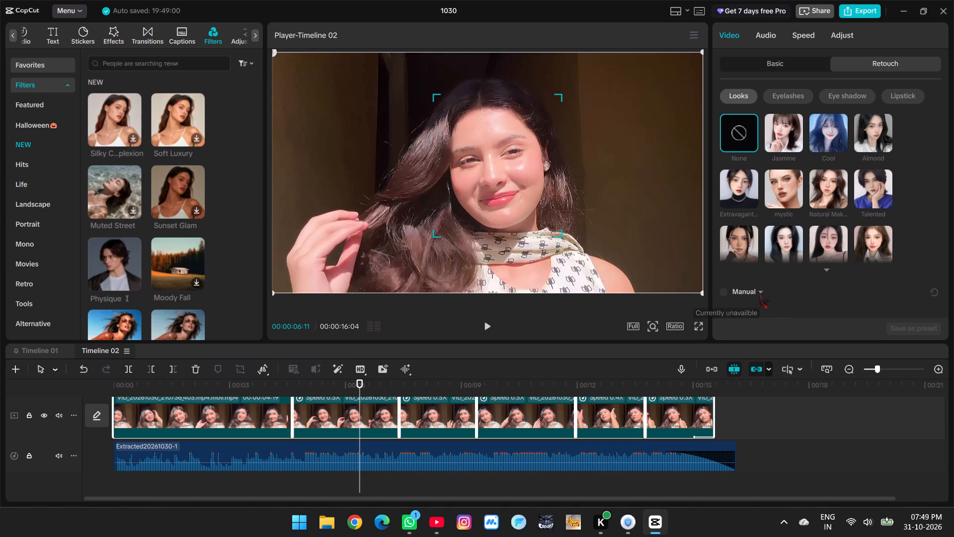
Turn off Makeup retouching for the selected clips and try again to turn on Manual retouching.
{"action": "left_click", "coordinate": [759, 291]}
{"action": "scroll", "coordinate": [758, 291], "scroll_direction": "down", "scroll_amount": 3}
{"action": "scroll", "coordinate": [758, 291], "scroll_direction": "up", "scroll_amount": 4}
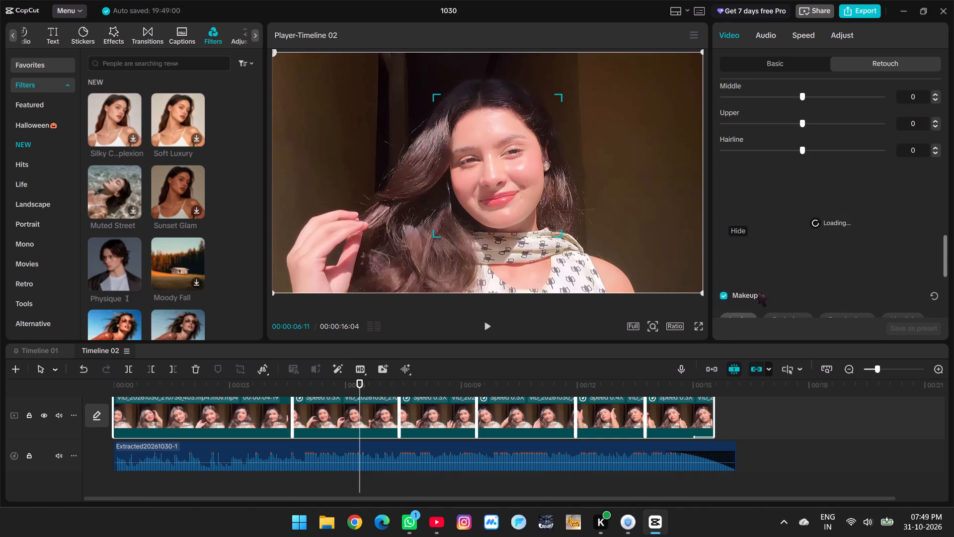
{"action": "left_click", "coordinate": [724, 296]}
{"action": "scroll", "coordinate": [724, 296], "scroll_direction": "down", "scroll_amount": 4}
{"action": "left_click_drag", "start_coordinate": [723, 288], "coordinate": [722, 293]}
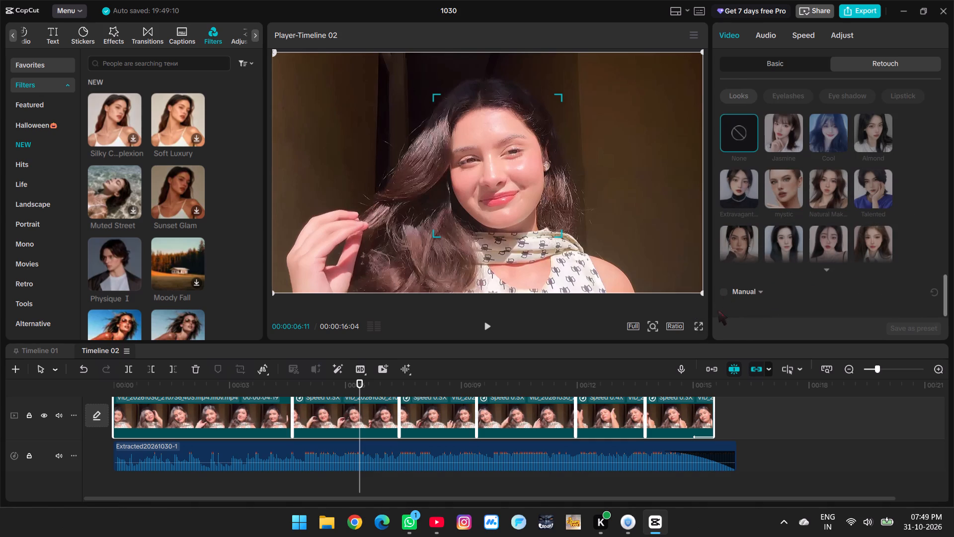
{"action": "left_click", "coordinate": [721, 293]}
Review the selected clips' Retouch settings and their Basic video settings.
{"action": "scroll", "coordinate": [725, 293], "scroll_direction": "up", "scroll_amount": 5}
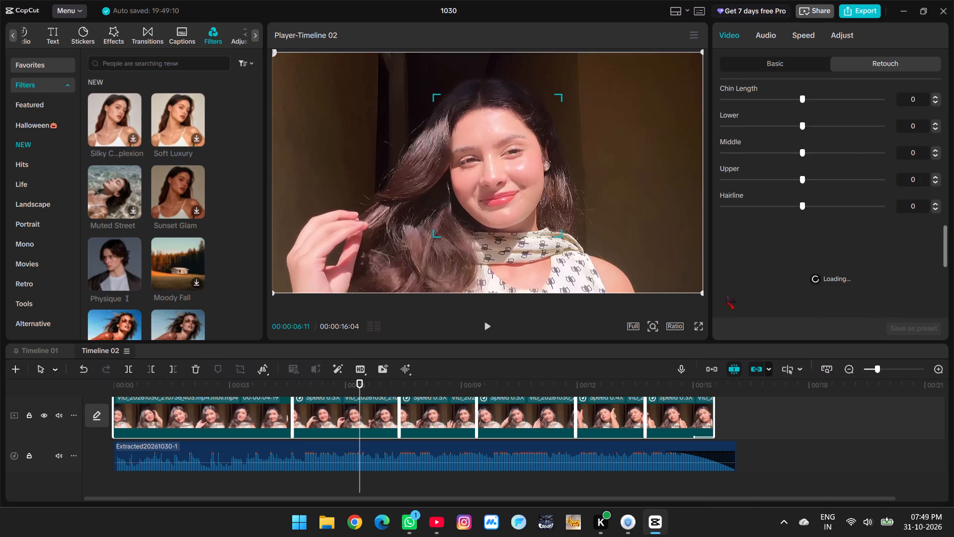
{"action": "scroll", "coordinate": [726, 294], "scroll_direction": "up", "scroll_amount": 5}
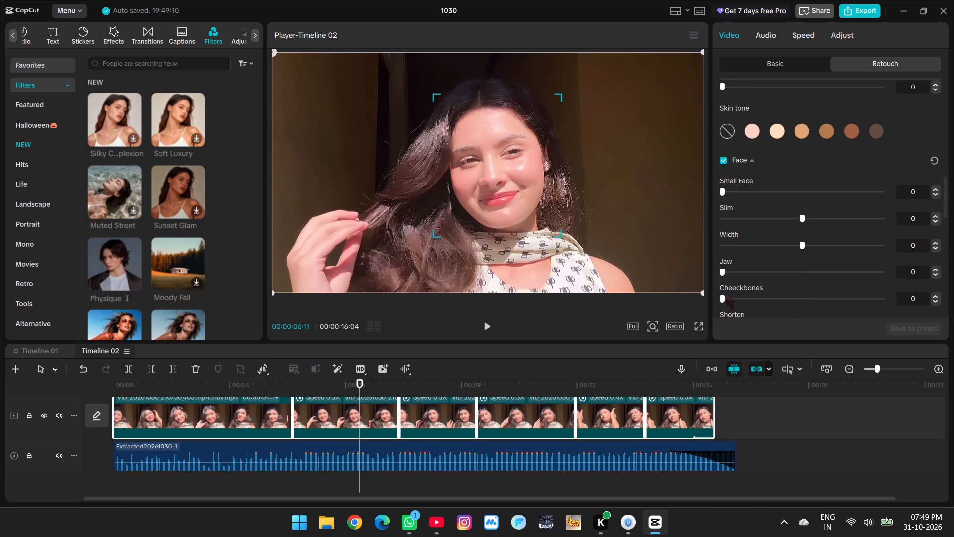
{"action": "scroll", "coordinate": [726, 294], "scroll_direction": "up", "scroll_amount": 1}
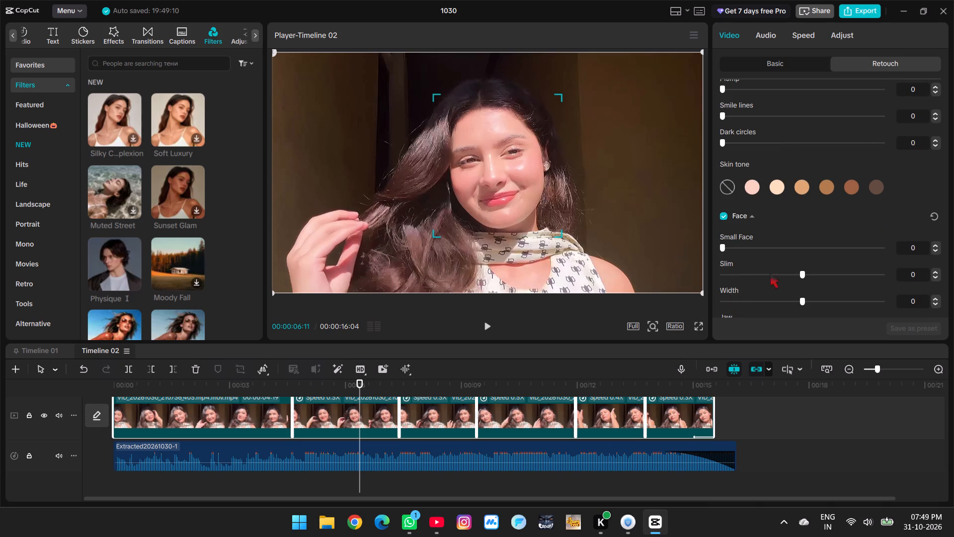
{"action": "scroll", "coordinate": [768, 209], "scroll_direction": "up", "scroll_amount": 2}
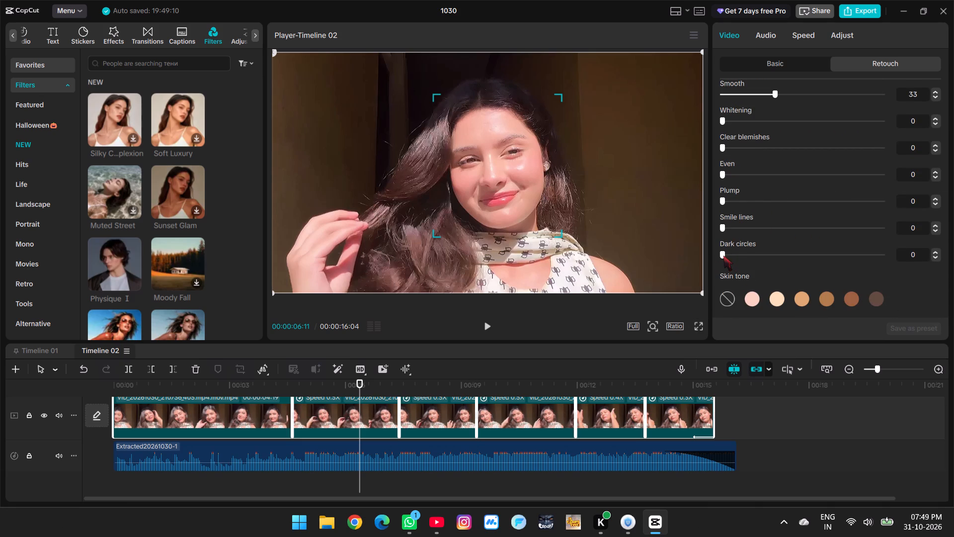
{"action": "scroll", "coordinate": [723, 256], "scroll_direction": "up", "scroll_amount": 7}
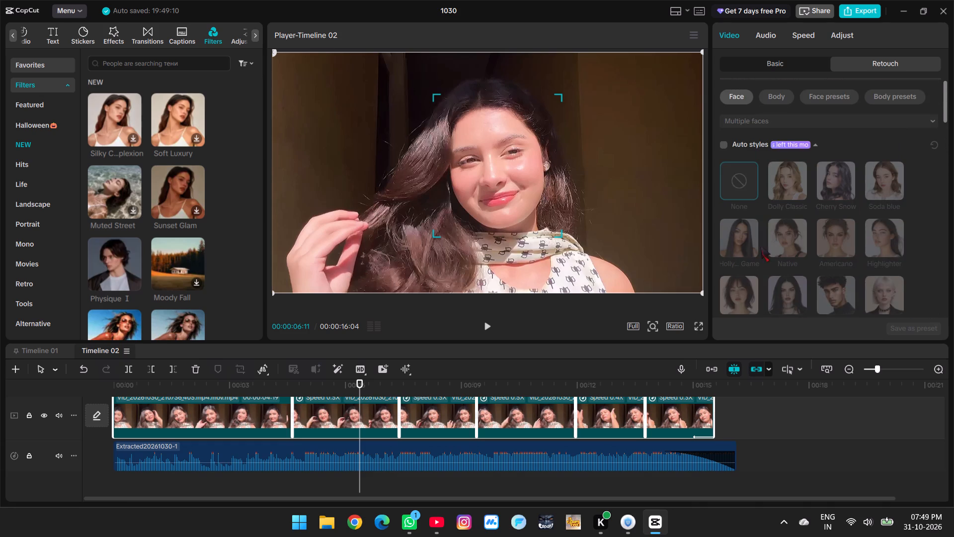
{"action": "left_click", "coordinate": [778, 68]}
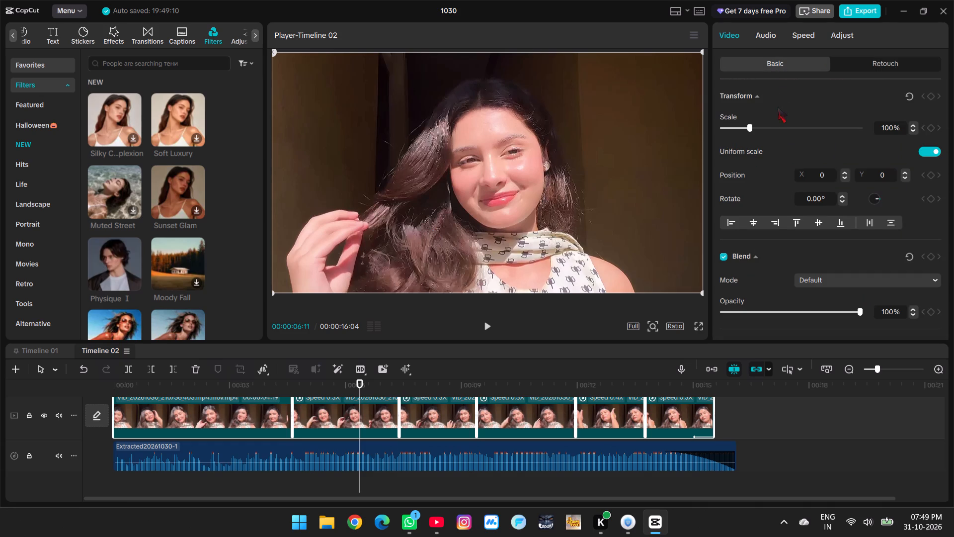
{"action": "scroll", "coordinate": [769, 236], "scroll_direction": "down", "scroll_amount": 2}
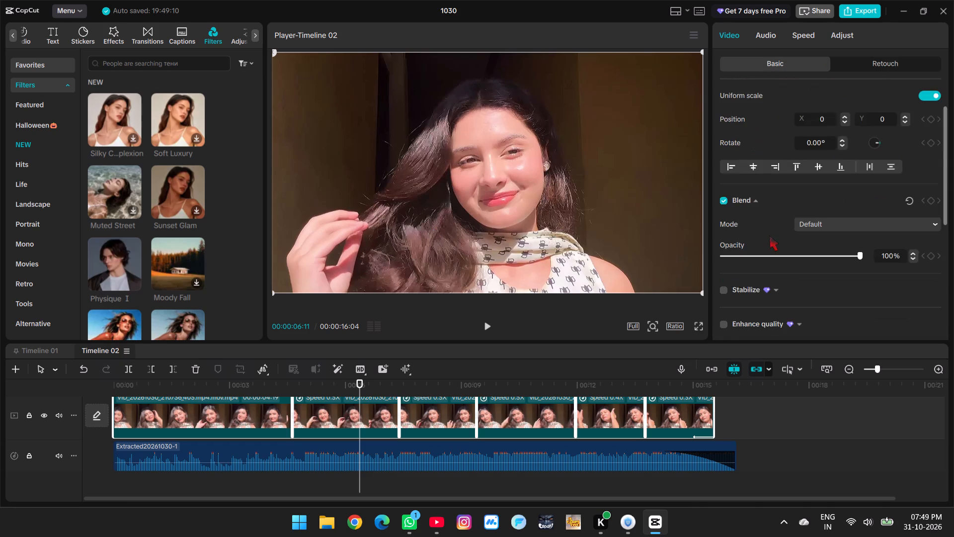
{"action": "scroll", "coordinate": [769, 236], "scroll_direction": "down", "scroll_amount": 3}
{"action": "left_click", "coordinate": [737, 38]}
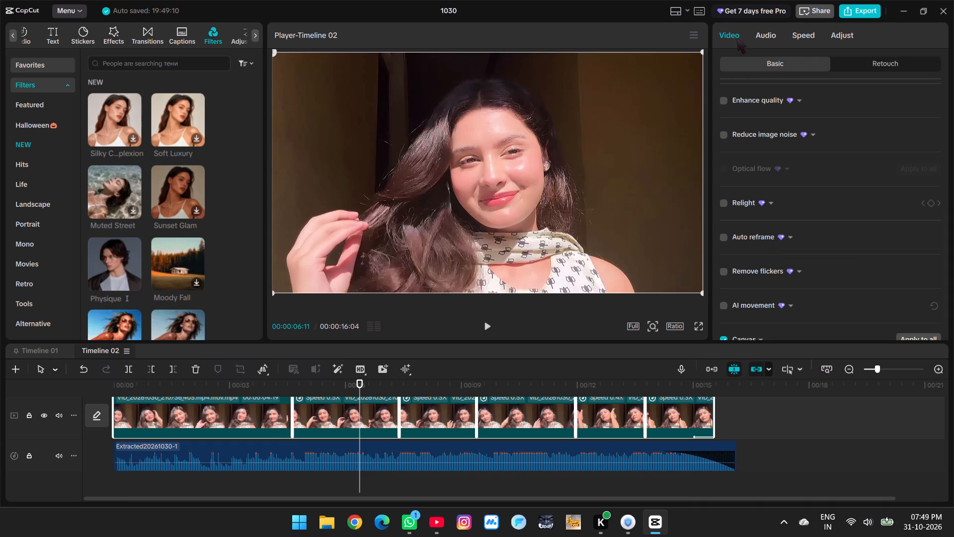
{"action": "scroll", "coordinate": [809, 151], "scroll_direction": "up", "scroll_amount": 9}
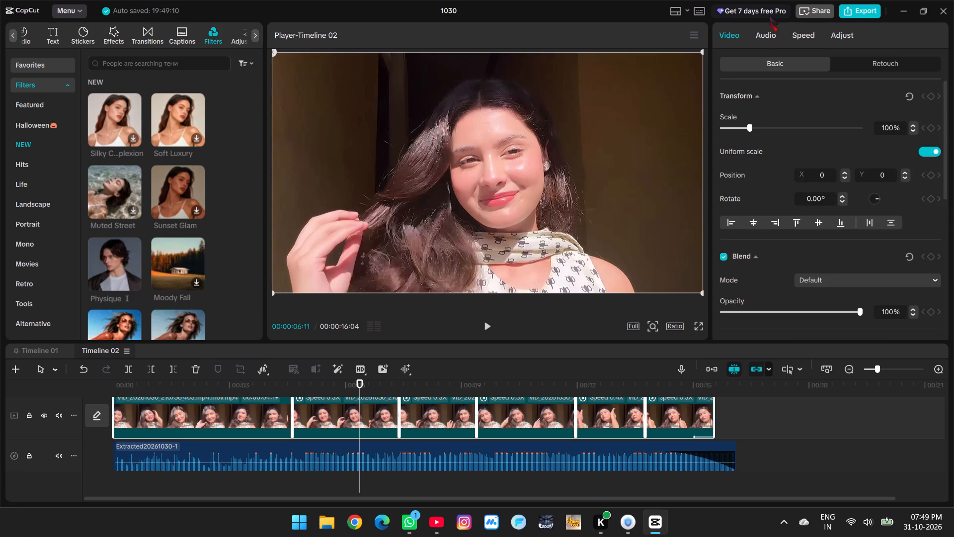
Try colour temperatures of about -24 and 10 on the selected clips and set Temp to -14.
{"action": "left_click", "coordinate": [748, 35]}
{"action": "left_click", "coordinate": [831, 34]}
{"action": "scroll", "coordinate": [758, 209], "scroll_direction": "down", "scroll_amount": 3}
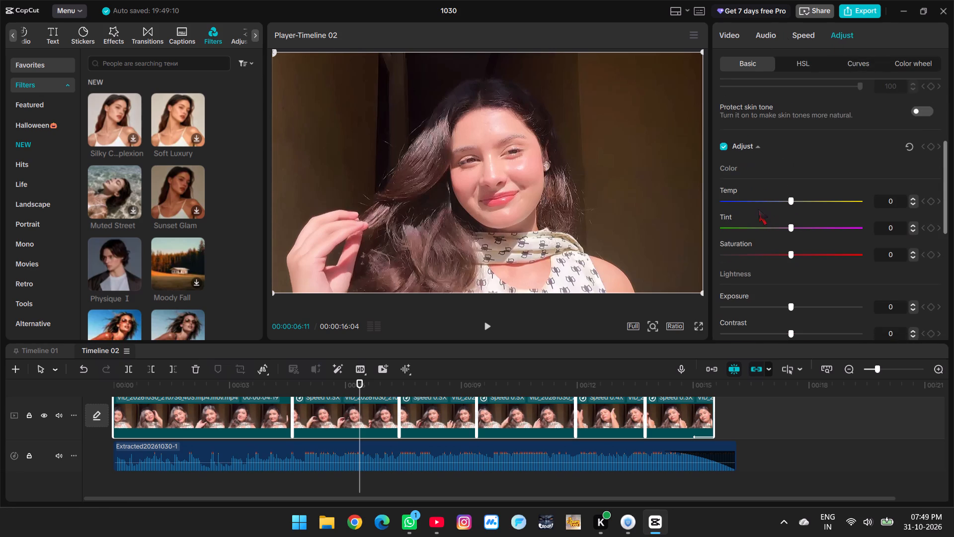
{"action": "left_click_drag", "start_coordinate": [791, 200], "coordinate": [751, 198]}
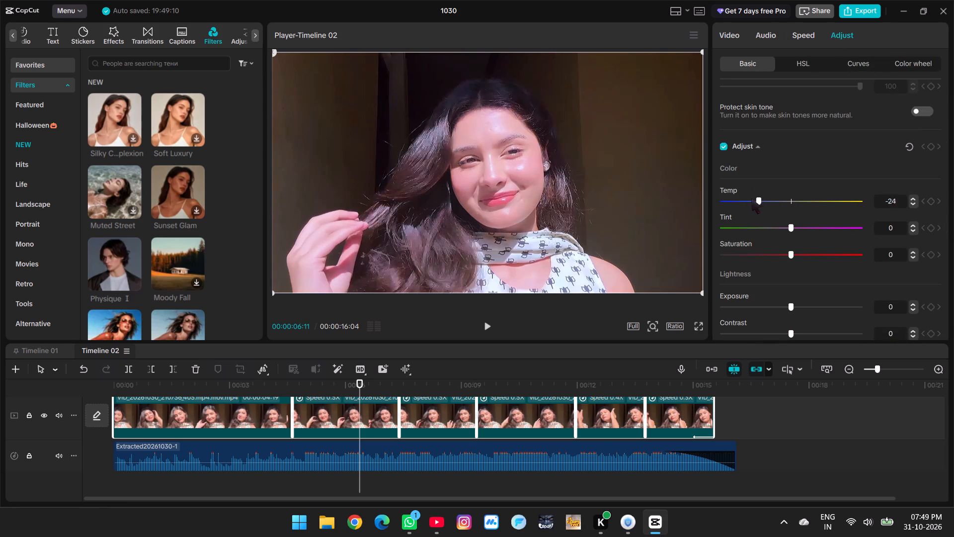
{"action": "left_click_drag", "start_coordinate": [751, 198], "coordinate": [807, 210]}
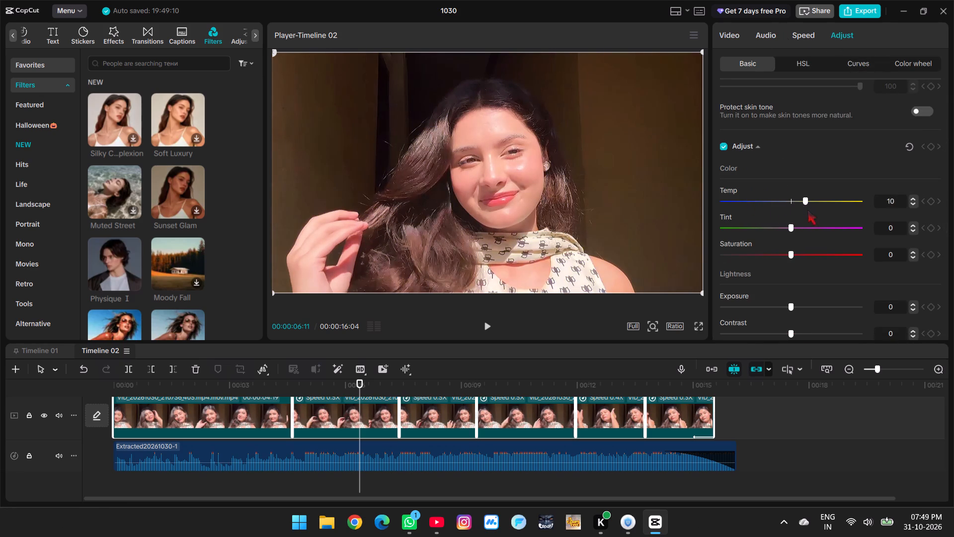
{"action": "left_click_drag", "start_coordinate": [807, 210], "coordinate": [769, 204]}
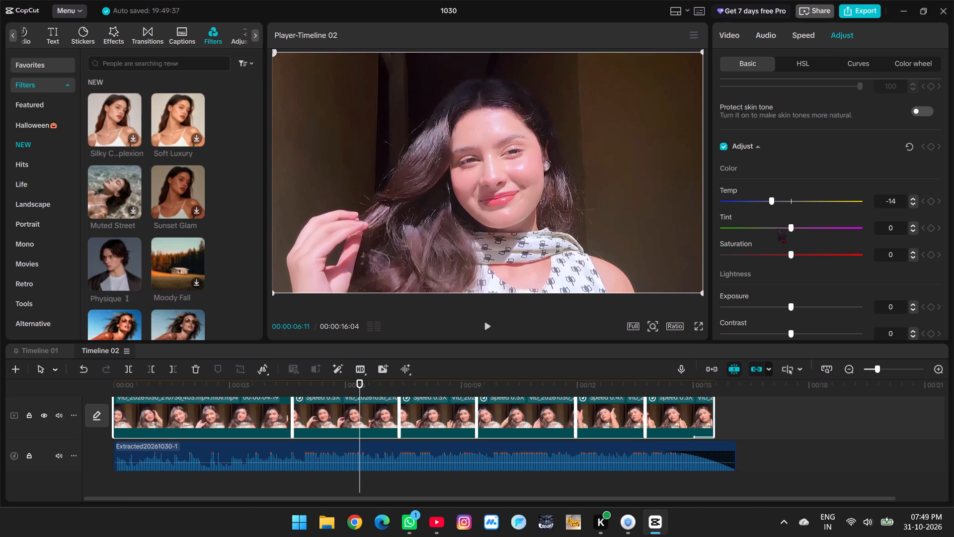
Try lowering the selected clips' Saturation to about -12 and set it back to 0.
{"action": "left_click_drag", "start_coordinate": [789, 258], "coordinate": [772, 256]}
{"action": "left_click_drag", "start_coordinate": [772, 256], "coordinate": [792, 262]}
Compare Temp values between -15 and 0 on the selected clips and set Temp to -12.
{"action": "left_click_drag", "start_coordinate": [772, 204], "coordinate": [768, 207]}
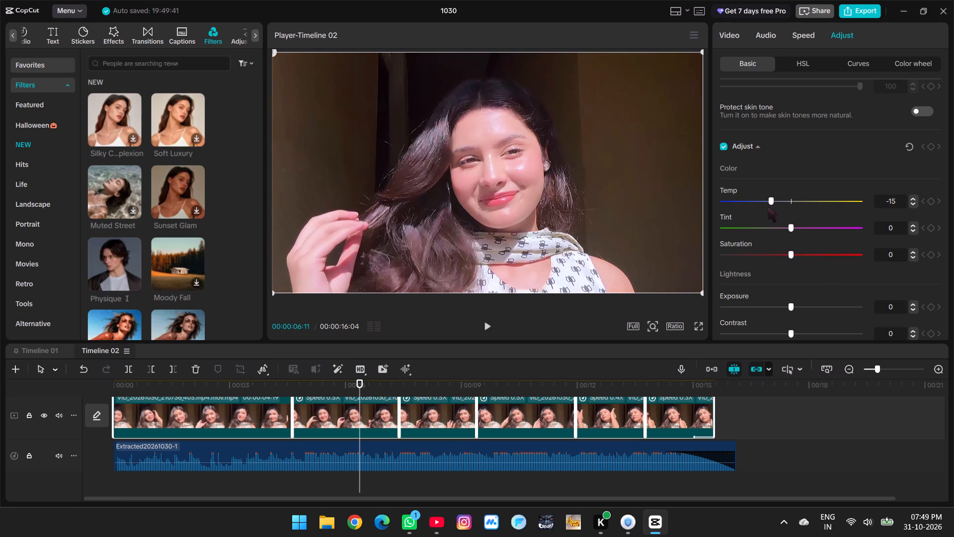
{"action": "left_click_drag", "start_coordinate": [768, 207], "coordinate": [790, 210]}
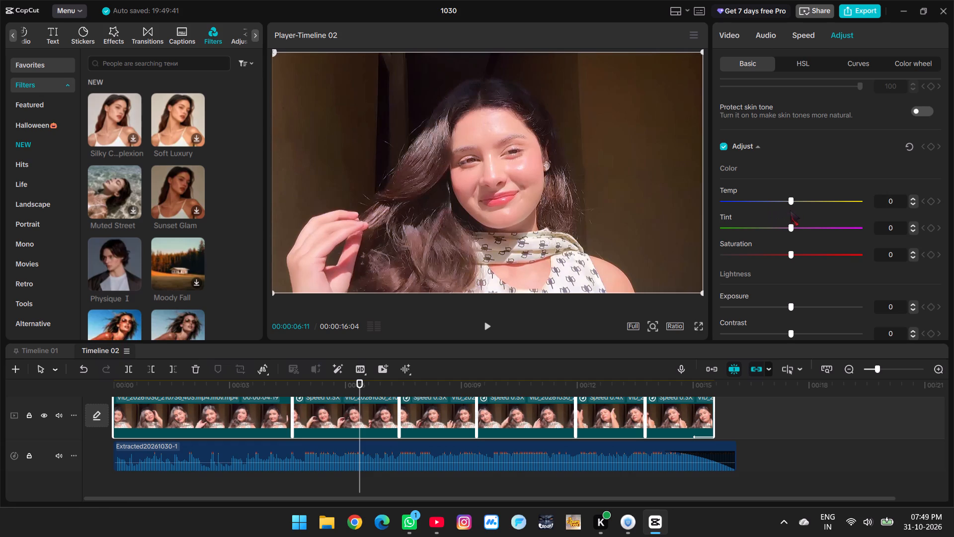
{"action": "left_click_drag", "start_coordinate": [790, 210], "coordinate": [774, 211]}
{"action": "left_click_drag", "start_coordinate": [774, 211], "coordinate": [772, 210]}
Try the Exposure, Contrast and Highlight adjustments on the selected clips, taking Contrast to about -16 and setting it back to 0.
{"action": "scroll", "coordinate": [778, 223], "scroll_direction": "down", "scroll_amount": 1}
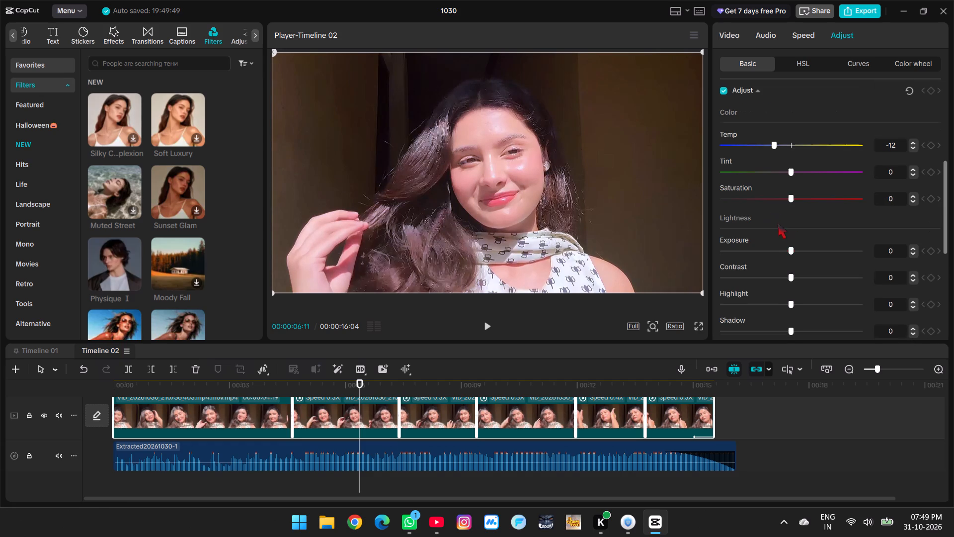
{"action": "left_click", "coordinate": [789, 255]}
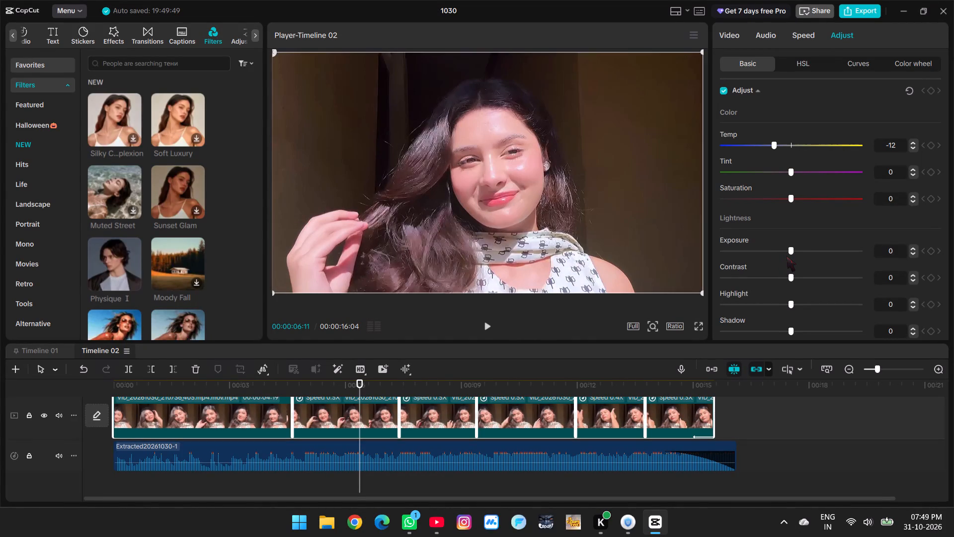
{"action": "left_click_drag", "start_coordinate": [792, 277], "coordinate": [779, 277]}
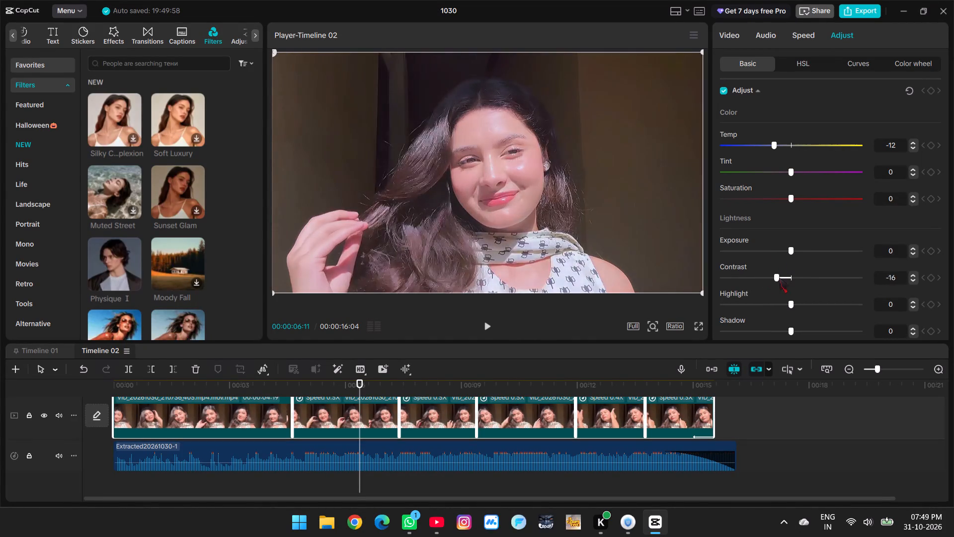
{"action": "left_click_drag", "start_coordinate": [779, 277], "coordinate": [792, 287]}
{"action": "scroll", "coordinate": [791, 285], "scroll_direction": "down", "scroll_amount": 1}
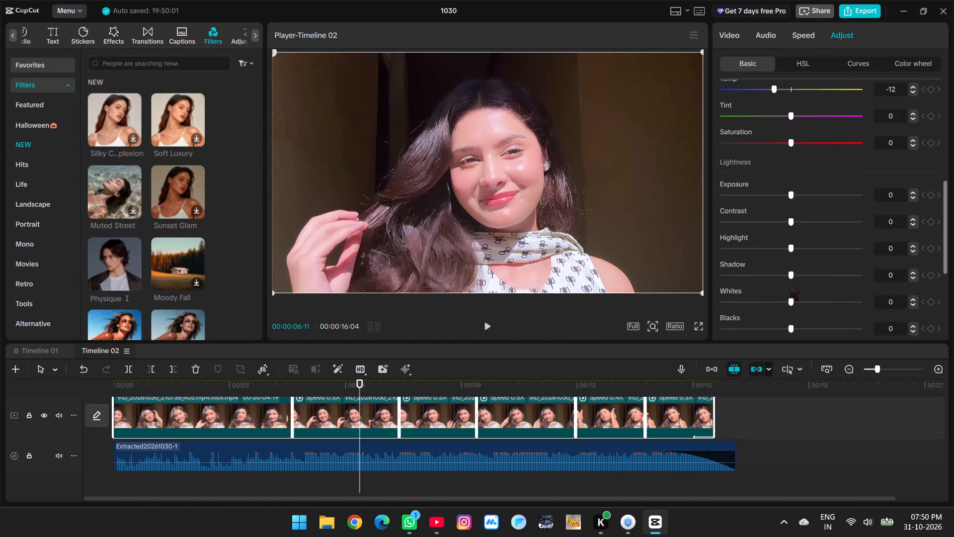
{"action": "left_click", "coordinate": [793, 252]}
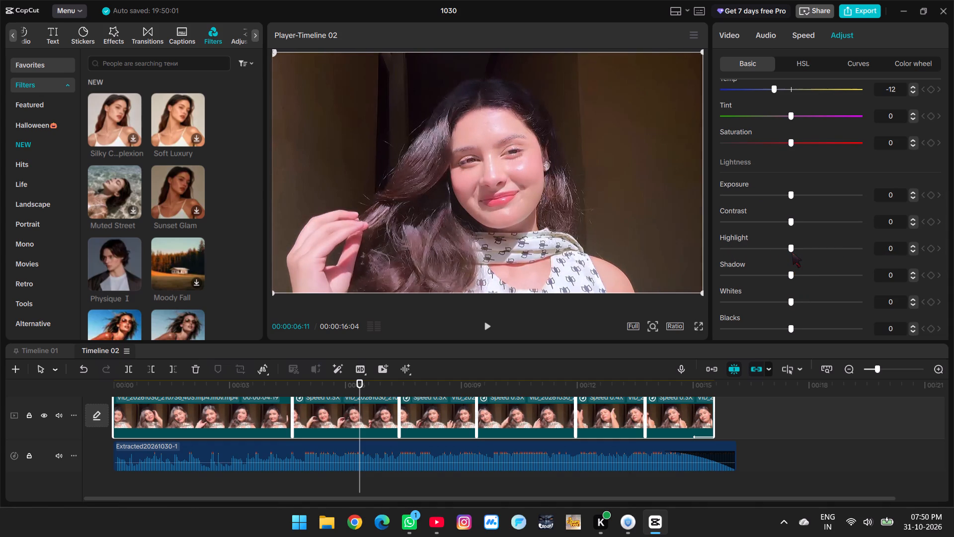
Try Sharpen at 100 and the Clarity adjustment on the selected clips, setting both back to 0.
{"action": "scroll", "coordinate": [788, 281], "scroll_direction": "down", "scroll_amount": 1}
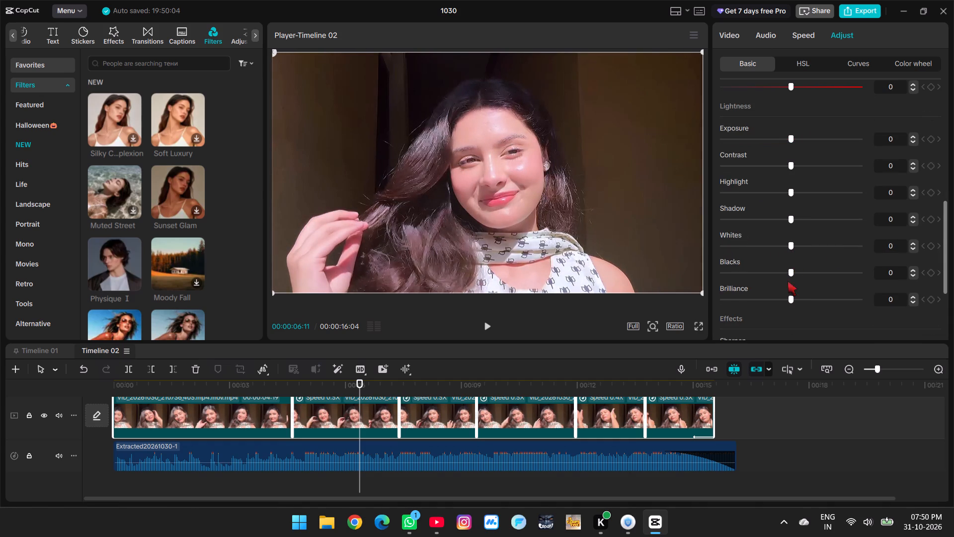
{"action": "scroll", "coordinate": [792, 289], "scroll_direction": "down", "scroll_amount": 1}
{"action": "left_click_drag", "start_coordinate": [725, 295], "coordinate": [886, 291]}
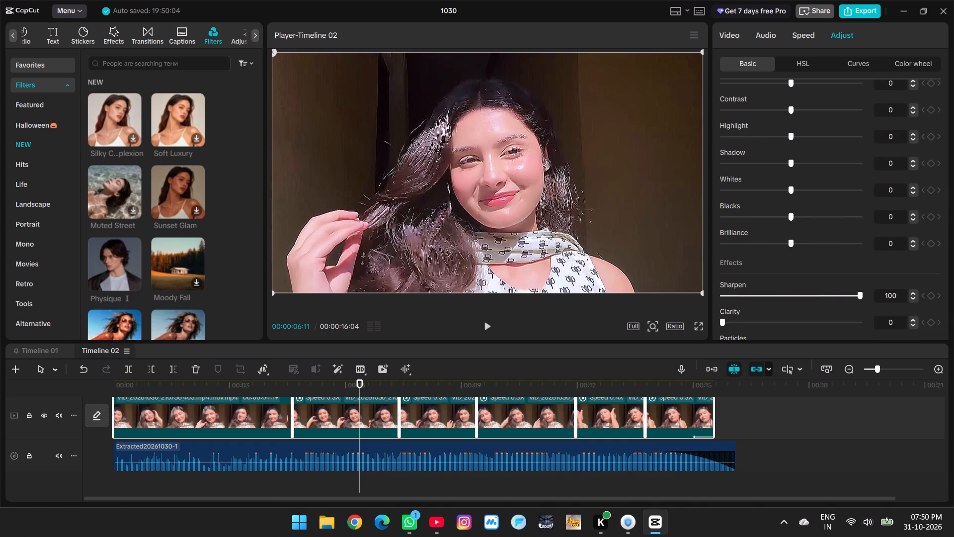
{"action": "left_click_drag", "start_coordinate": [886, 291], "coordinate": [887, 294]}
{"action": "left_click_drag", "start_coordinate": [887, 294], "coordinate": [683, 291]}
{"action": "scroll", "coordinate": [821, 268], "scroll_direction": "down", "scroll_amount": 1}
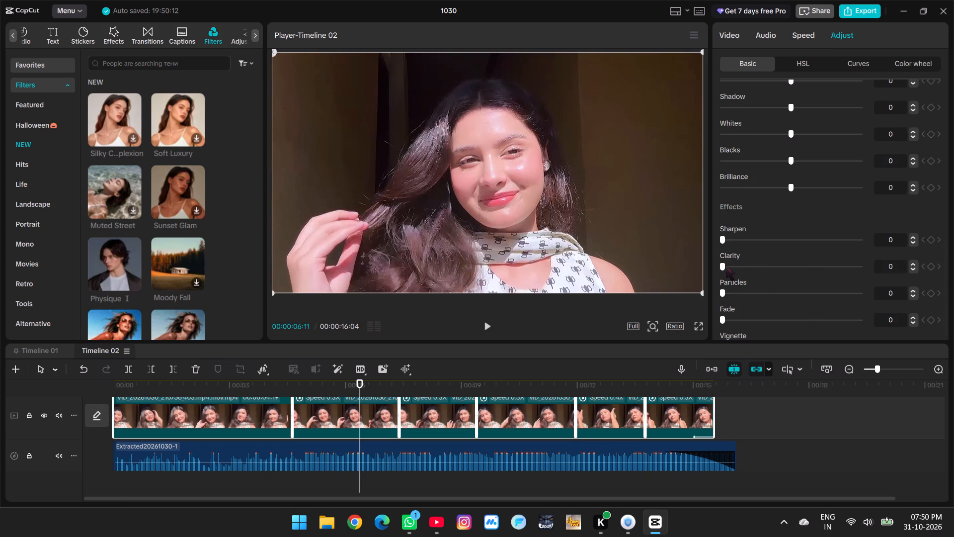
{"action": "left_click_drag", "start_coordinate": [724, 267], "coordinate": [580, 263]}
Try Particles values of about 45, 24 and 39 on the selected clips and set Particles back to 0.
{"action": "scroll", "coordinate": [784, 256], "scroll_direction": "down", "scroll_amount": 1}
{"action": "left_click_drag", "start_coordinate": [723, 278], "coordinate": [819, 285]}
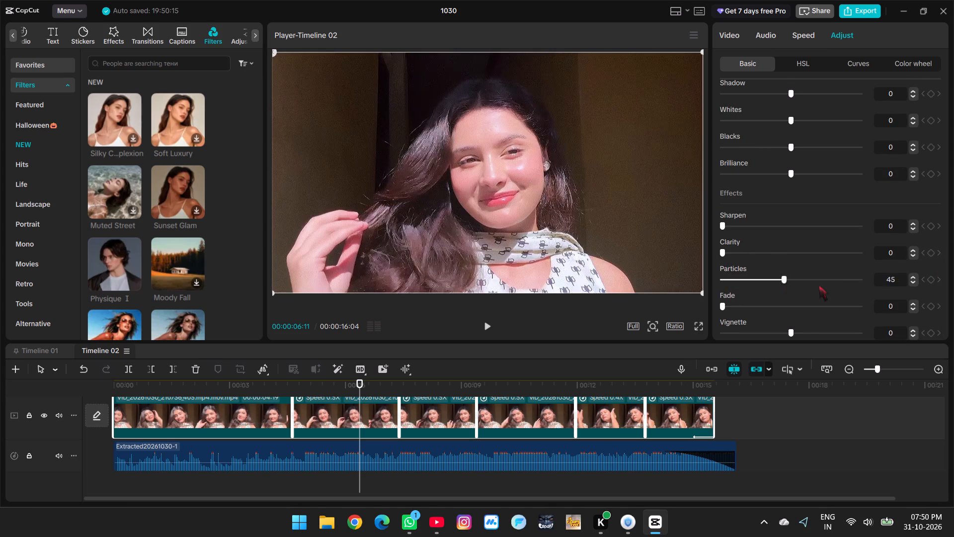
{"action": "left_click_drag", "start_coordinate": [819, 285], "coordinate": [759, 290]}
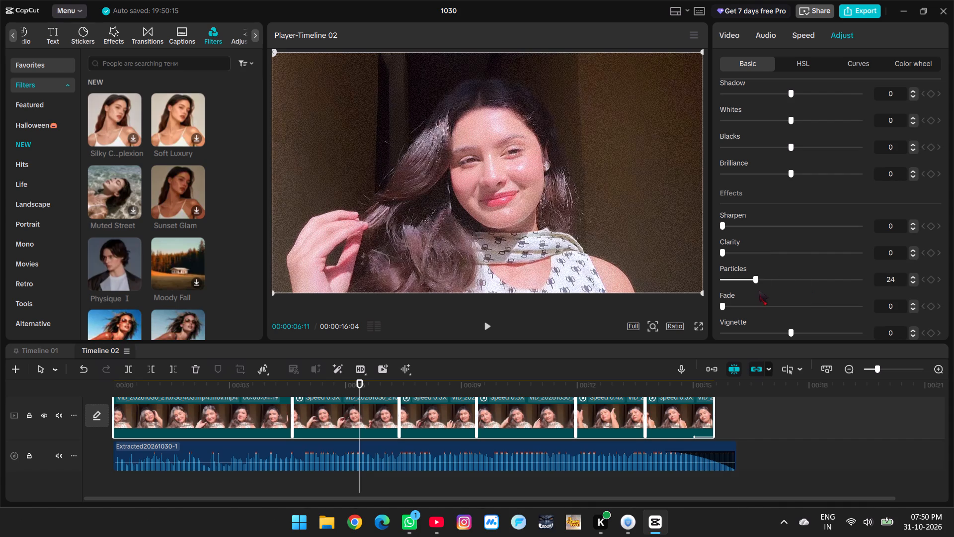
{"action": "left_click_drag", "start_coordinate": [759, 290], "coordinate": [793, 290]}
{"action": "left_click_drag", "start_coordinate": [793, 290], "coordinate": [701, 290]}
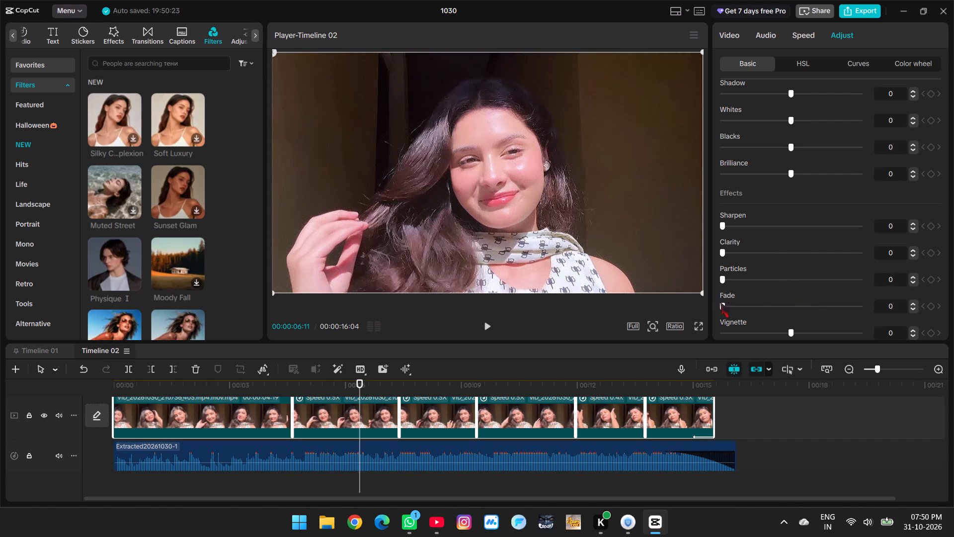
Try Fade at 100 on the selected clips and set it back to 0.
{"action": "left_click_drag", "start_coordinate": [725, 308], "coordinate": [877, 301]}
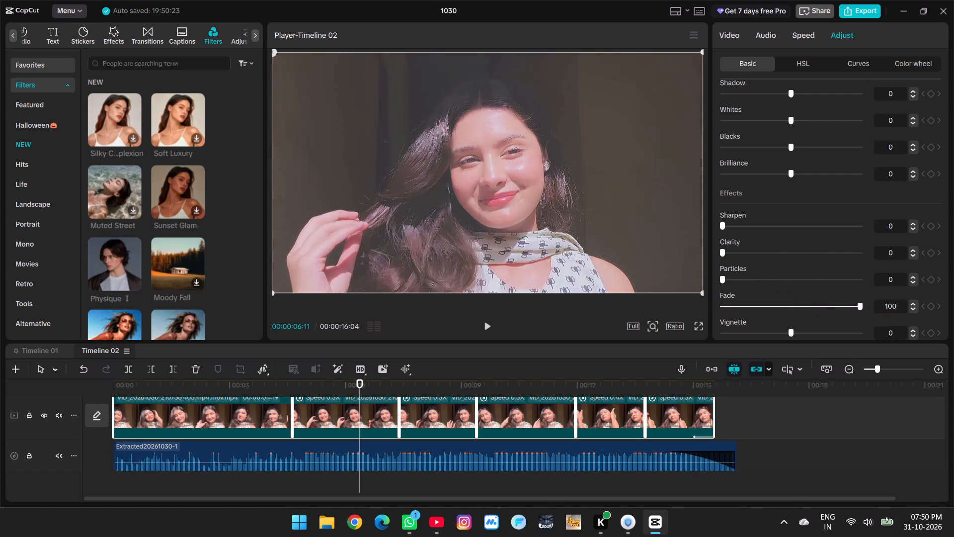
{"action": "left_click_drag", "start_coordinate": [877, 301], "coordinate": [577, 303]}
Select the first video clip and unhide the lyric compound clip's track above it.
{"action": "scroll", "coordinate": [252, 459], "scroll_direction": "up", "scroll_amount": 2}
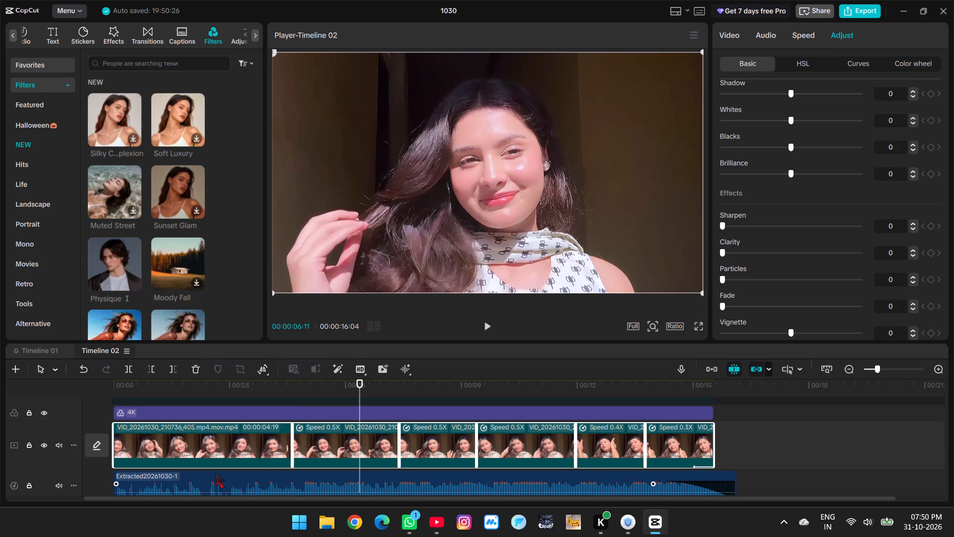
{"action": "scroll", "coordinate": [226, 398], "scroll_direction": "up", "scroll_amount": 2}
{"action": "left_click", "coordinate": [226, 398]}
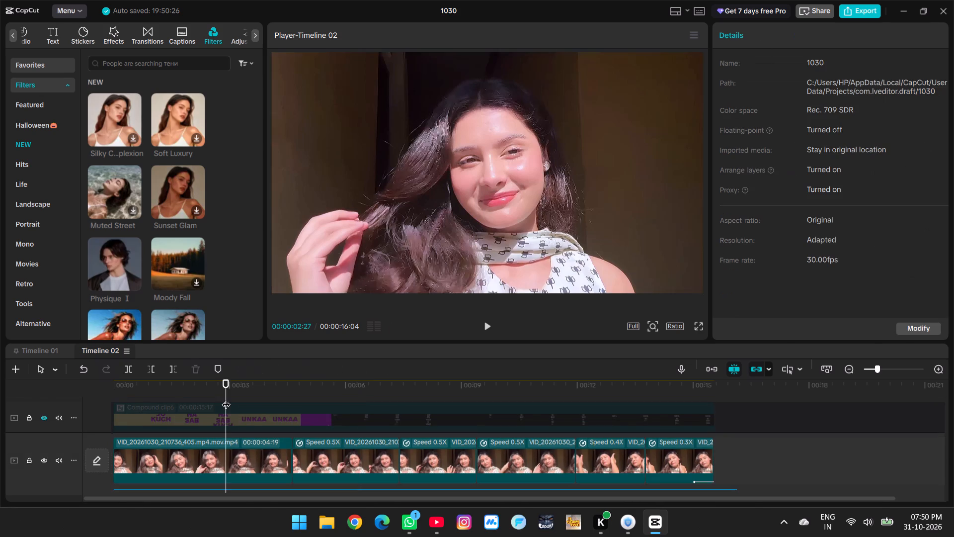
{"action": "left_click", "coordinate": [226, 398]}
{"action": "left_click", "coordinate": [229, 458]}
{"action": "scroll", "coordinate": [819, 198], "scroll_direction": "down", "scroll_amount": 2}
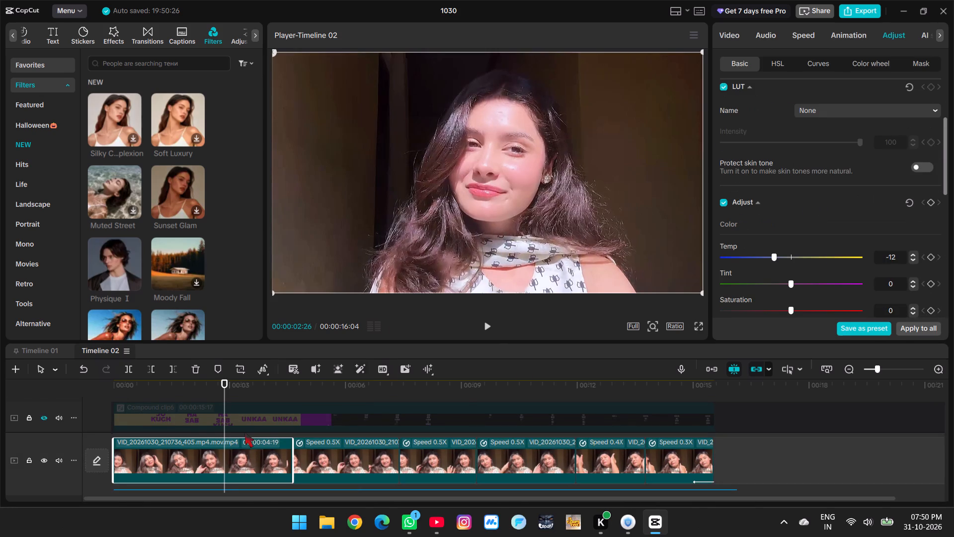
{"action": "left_click", "coordinate": [42, 415]}
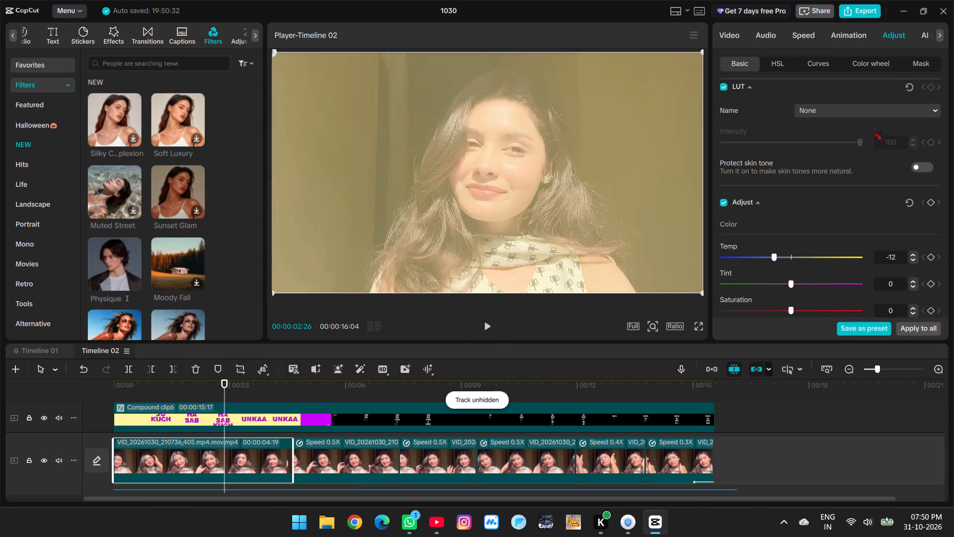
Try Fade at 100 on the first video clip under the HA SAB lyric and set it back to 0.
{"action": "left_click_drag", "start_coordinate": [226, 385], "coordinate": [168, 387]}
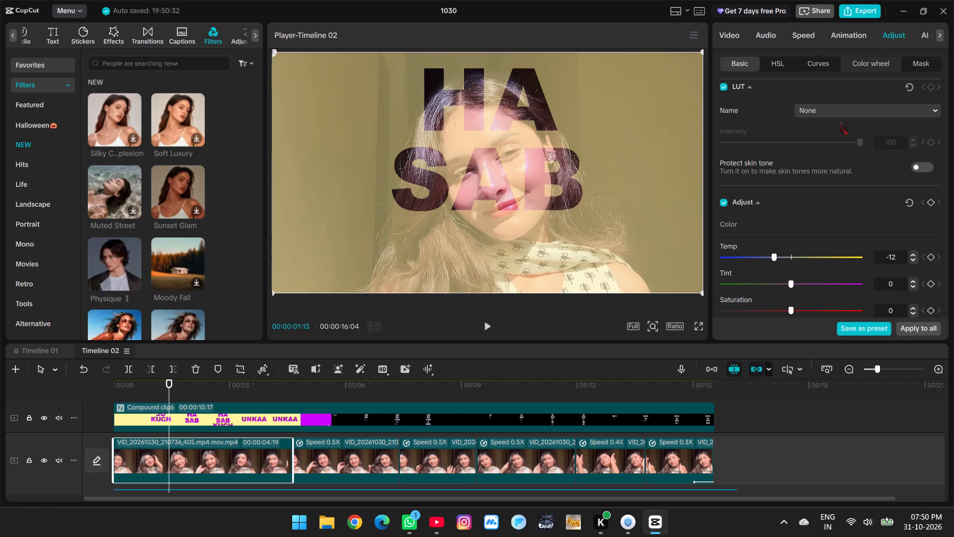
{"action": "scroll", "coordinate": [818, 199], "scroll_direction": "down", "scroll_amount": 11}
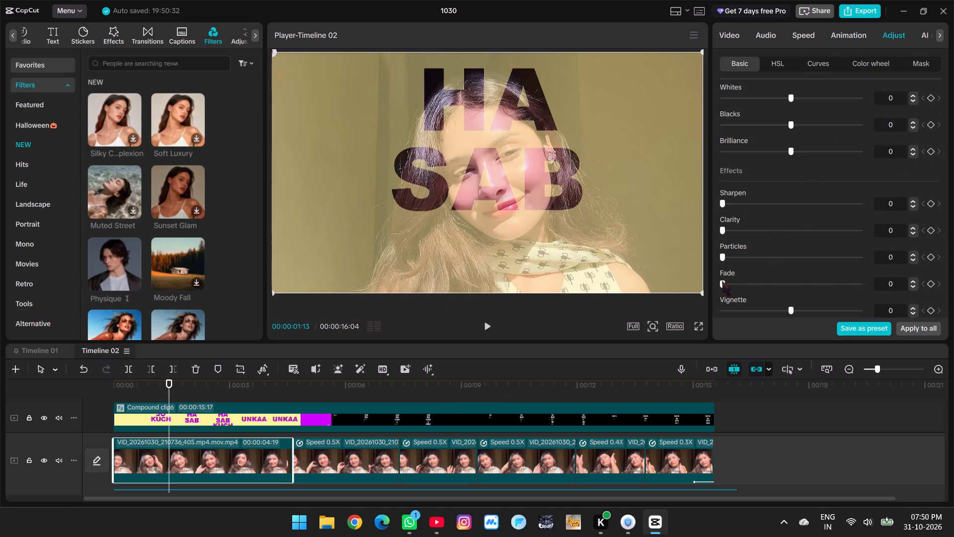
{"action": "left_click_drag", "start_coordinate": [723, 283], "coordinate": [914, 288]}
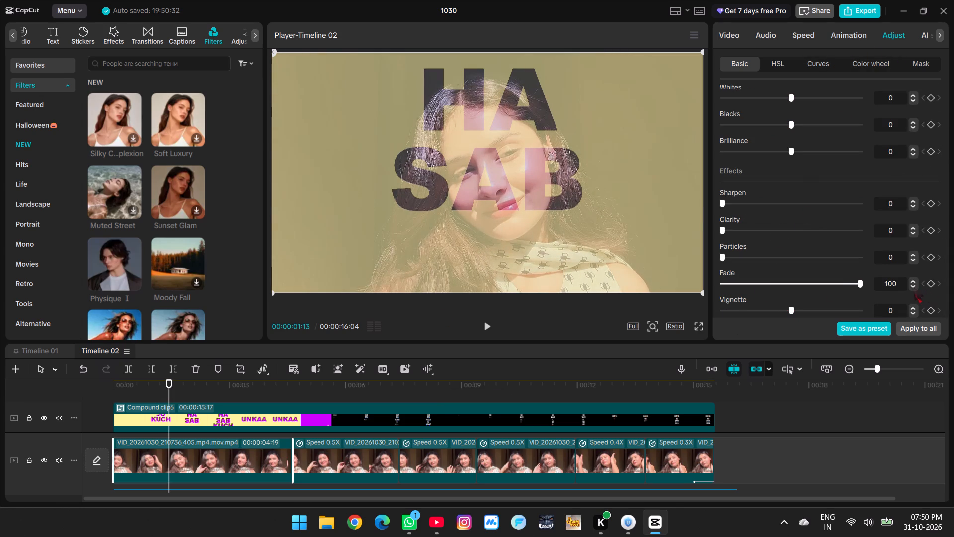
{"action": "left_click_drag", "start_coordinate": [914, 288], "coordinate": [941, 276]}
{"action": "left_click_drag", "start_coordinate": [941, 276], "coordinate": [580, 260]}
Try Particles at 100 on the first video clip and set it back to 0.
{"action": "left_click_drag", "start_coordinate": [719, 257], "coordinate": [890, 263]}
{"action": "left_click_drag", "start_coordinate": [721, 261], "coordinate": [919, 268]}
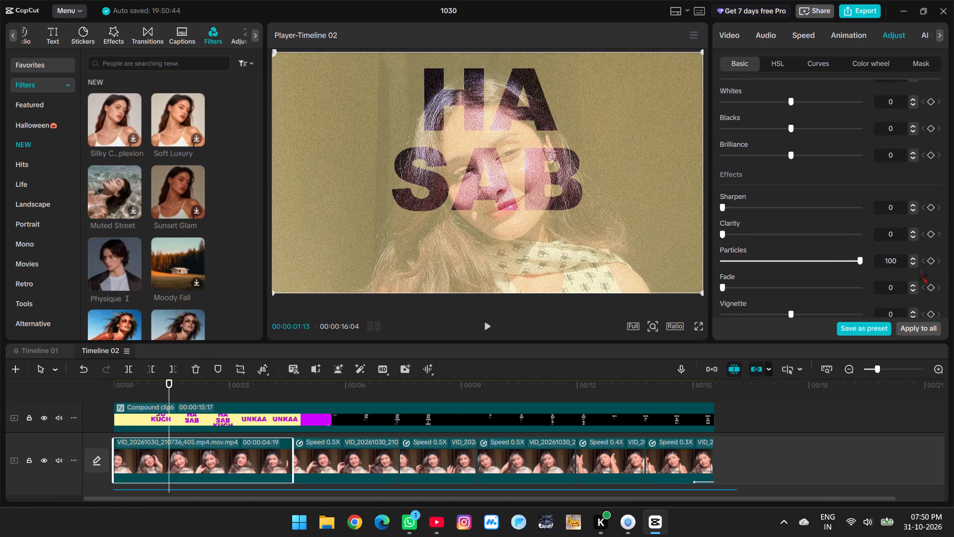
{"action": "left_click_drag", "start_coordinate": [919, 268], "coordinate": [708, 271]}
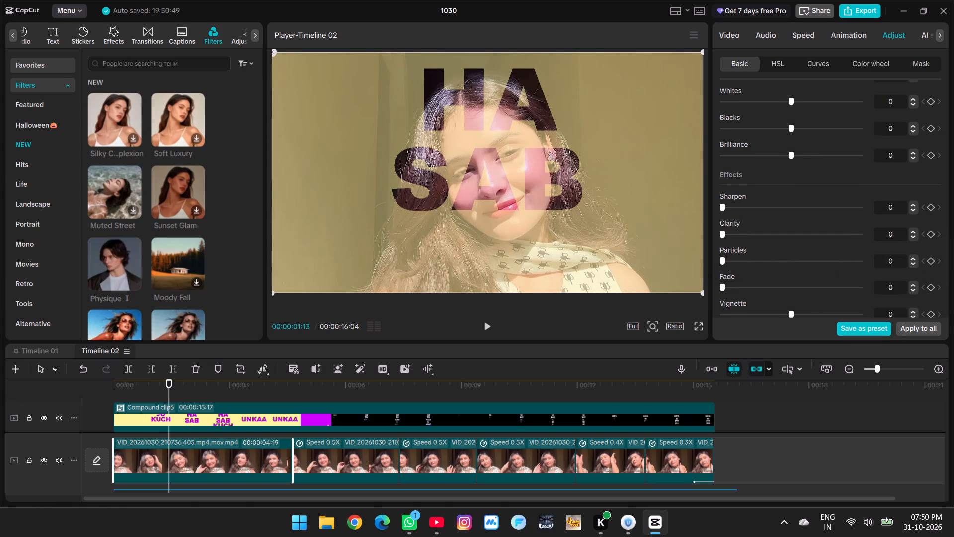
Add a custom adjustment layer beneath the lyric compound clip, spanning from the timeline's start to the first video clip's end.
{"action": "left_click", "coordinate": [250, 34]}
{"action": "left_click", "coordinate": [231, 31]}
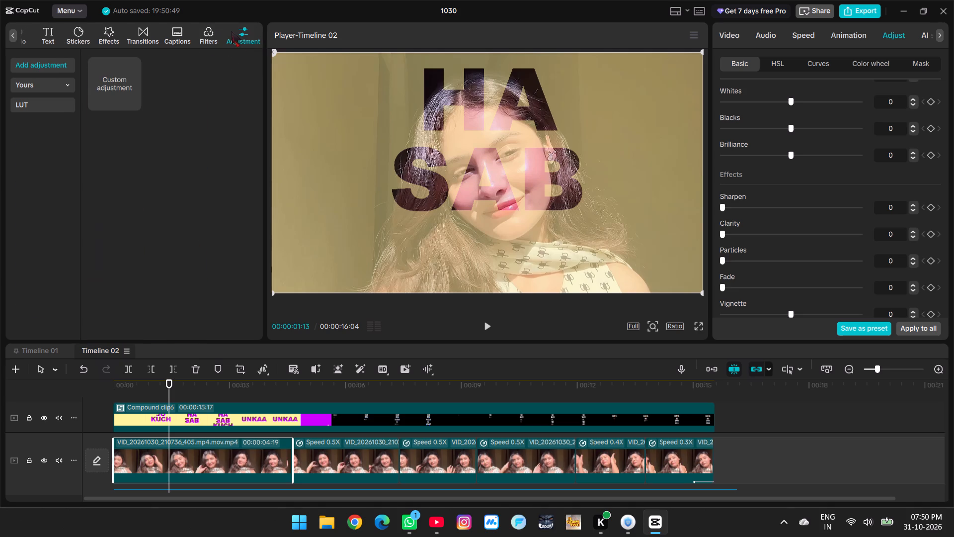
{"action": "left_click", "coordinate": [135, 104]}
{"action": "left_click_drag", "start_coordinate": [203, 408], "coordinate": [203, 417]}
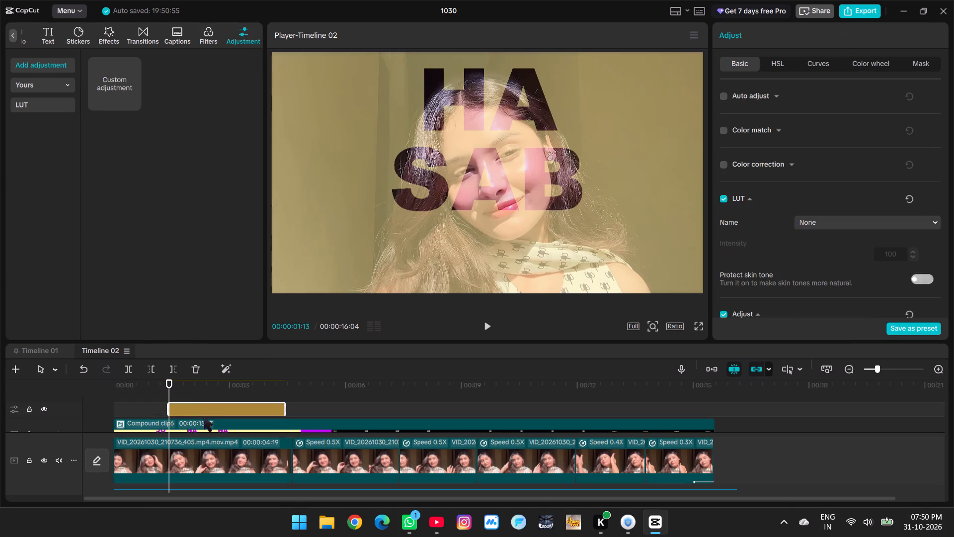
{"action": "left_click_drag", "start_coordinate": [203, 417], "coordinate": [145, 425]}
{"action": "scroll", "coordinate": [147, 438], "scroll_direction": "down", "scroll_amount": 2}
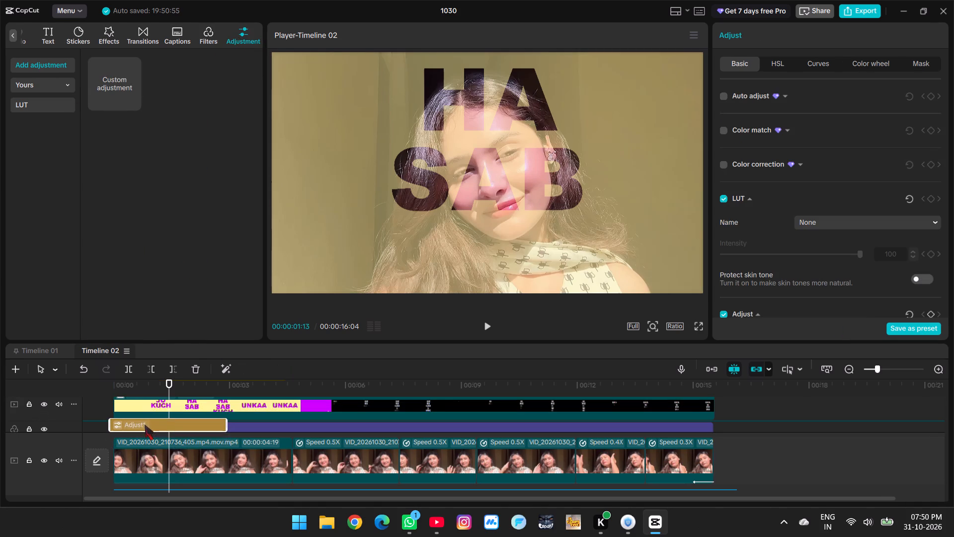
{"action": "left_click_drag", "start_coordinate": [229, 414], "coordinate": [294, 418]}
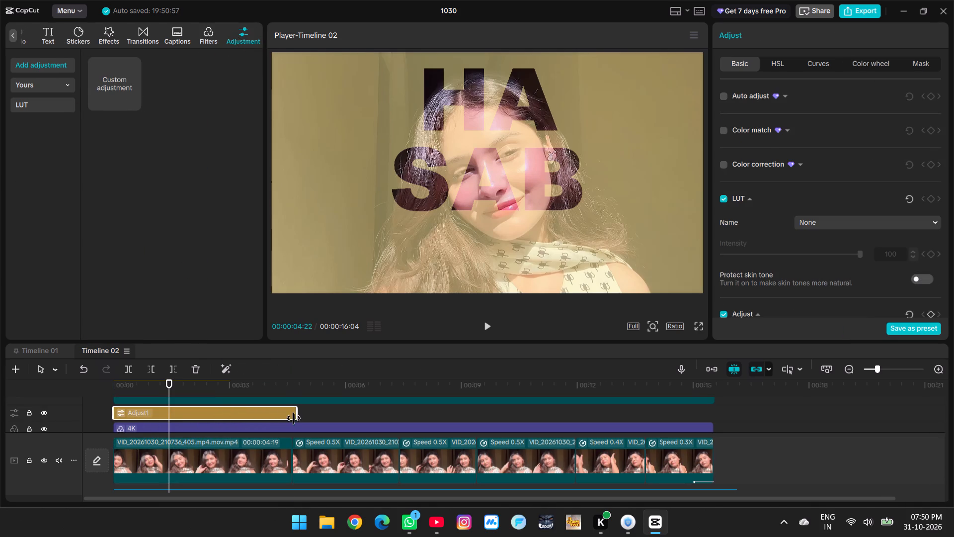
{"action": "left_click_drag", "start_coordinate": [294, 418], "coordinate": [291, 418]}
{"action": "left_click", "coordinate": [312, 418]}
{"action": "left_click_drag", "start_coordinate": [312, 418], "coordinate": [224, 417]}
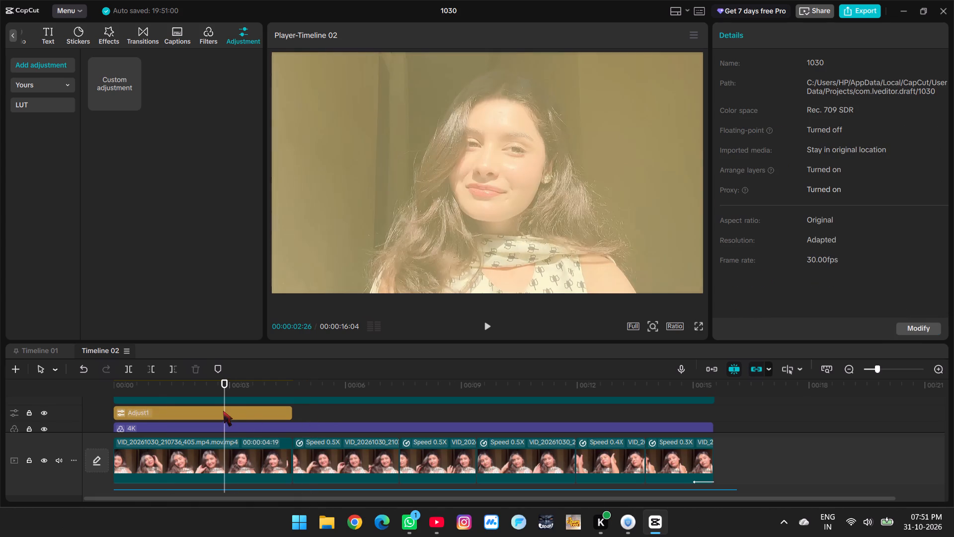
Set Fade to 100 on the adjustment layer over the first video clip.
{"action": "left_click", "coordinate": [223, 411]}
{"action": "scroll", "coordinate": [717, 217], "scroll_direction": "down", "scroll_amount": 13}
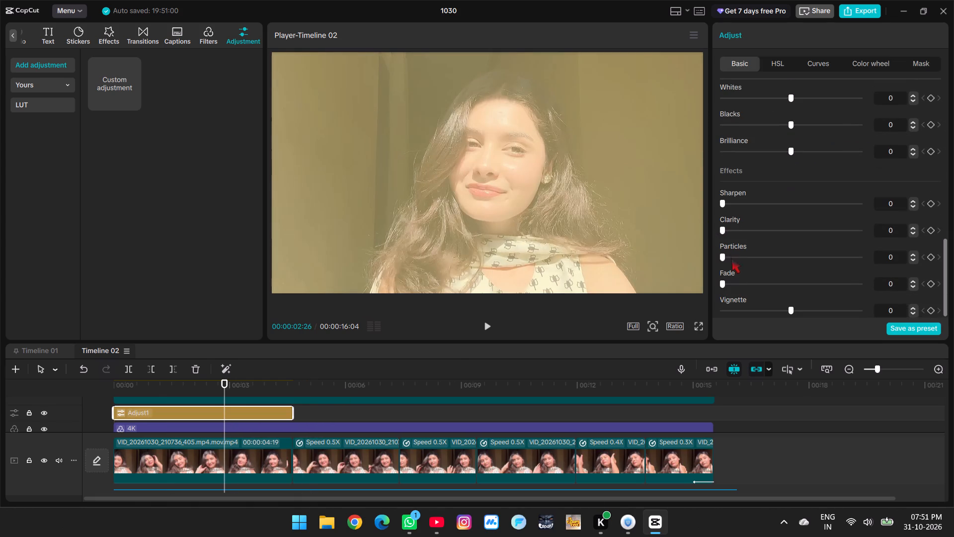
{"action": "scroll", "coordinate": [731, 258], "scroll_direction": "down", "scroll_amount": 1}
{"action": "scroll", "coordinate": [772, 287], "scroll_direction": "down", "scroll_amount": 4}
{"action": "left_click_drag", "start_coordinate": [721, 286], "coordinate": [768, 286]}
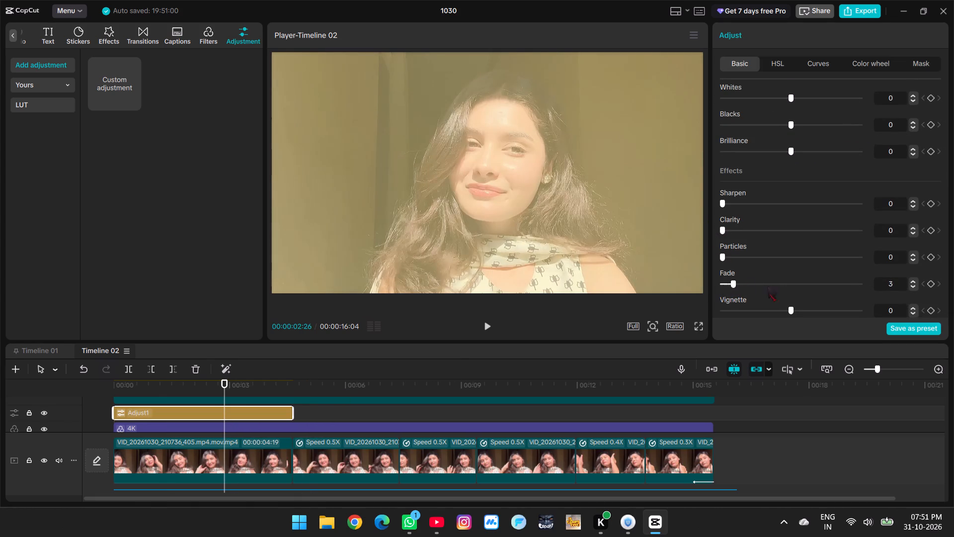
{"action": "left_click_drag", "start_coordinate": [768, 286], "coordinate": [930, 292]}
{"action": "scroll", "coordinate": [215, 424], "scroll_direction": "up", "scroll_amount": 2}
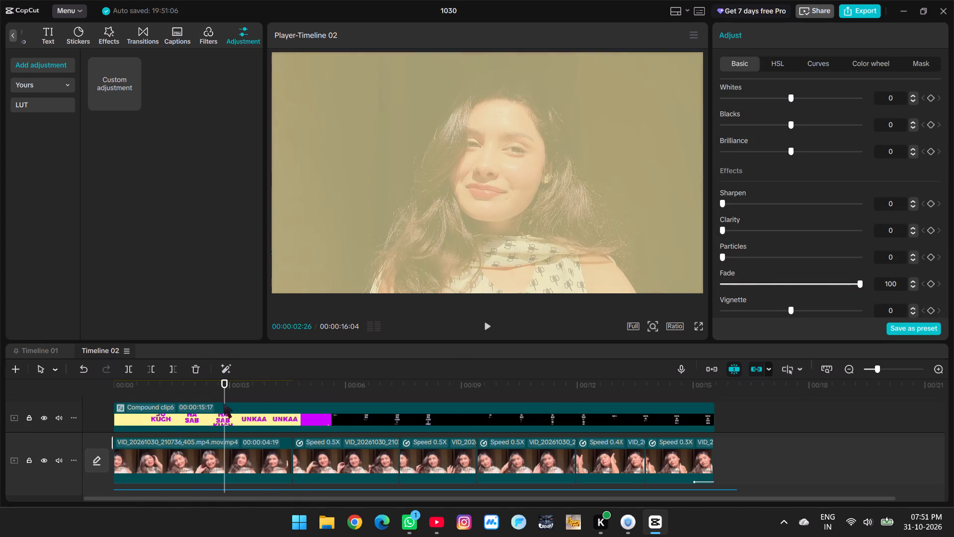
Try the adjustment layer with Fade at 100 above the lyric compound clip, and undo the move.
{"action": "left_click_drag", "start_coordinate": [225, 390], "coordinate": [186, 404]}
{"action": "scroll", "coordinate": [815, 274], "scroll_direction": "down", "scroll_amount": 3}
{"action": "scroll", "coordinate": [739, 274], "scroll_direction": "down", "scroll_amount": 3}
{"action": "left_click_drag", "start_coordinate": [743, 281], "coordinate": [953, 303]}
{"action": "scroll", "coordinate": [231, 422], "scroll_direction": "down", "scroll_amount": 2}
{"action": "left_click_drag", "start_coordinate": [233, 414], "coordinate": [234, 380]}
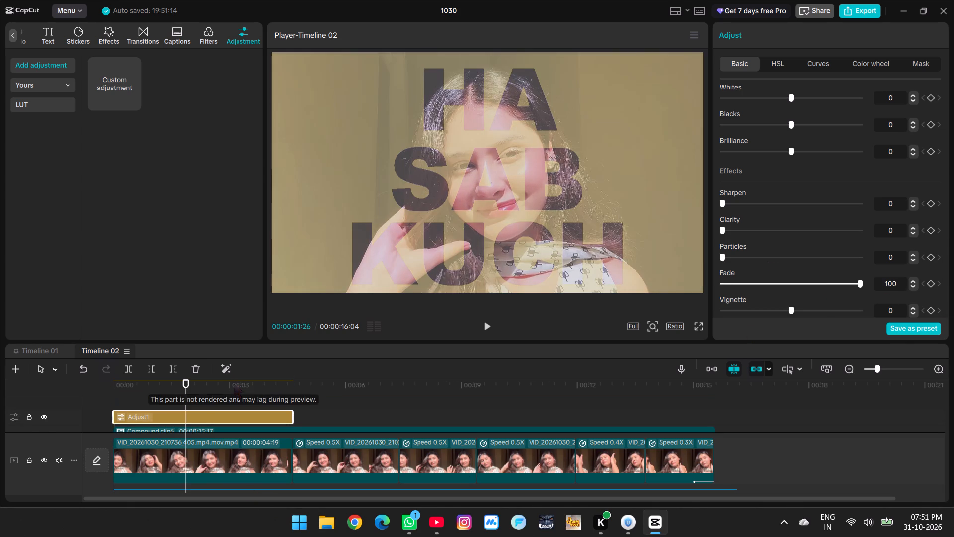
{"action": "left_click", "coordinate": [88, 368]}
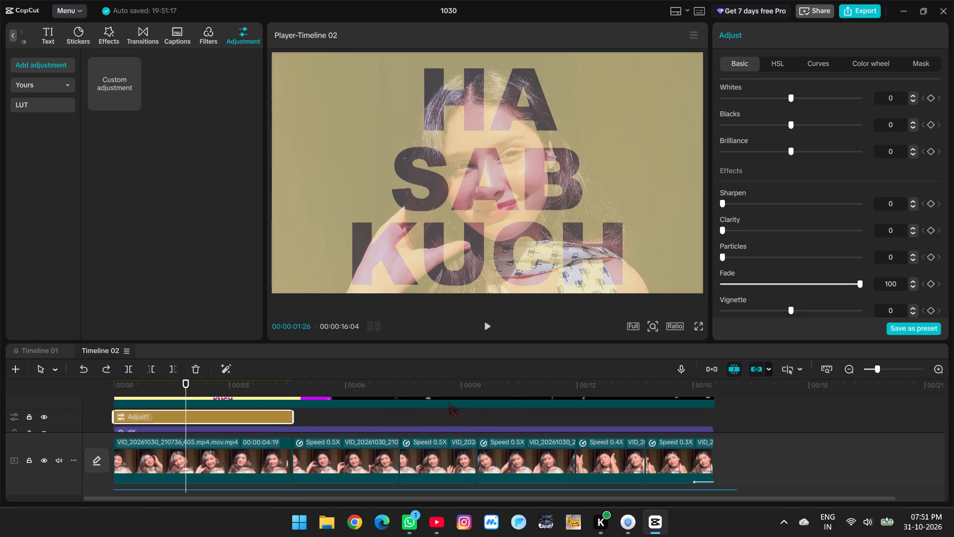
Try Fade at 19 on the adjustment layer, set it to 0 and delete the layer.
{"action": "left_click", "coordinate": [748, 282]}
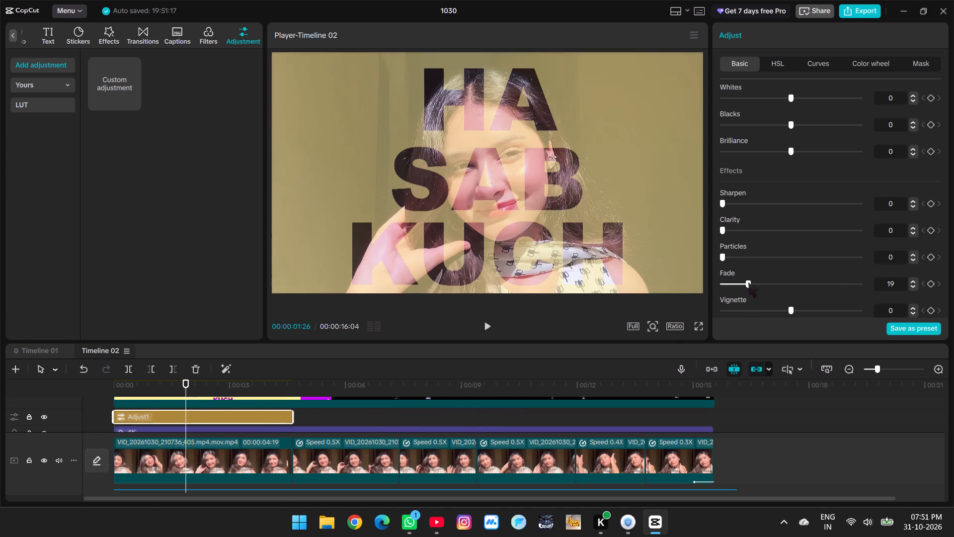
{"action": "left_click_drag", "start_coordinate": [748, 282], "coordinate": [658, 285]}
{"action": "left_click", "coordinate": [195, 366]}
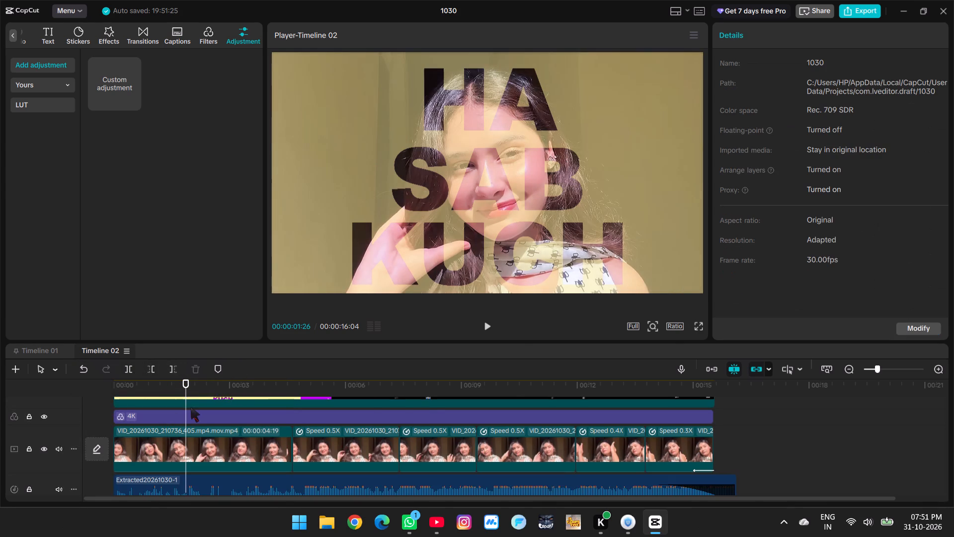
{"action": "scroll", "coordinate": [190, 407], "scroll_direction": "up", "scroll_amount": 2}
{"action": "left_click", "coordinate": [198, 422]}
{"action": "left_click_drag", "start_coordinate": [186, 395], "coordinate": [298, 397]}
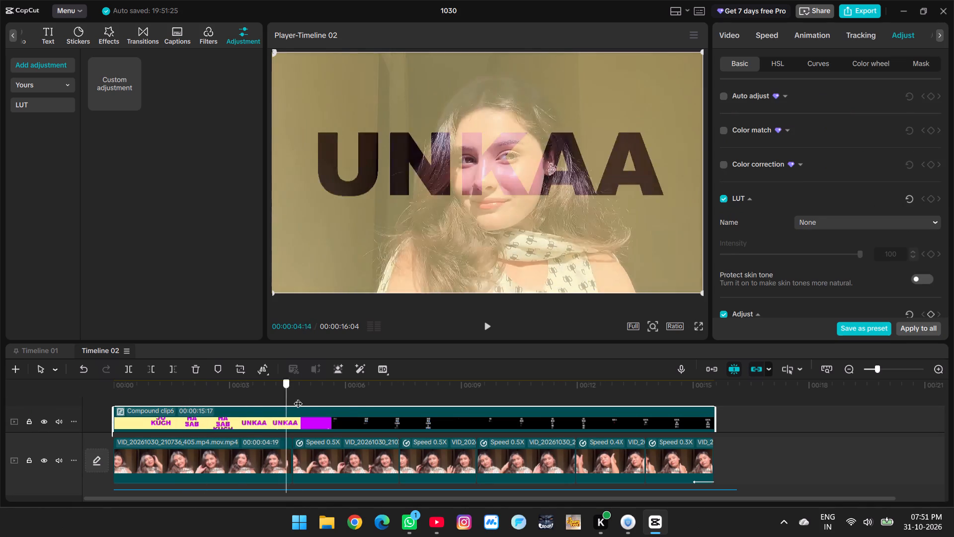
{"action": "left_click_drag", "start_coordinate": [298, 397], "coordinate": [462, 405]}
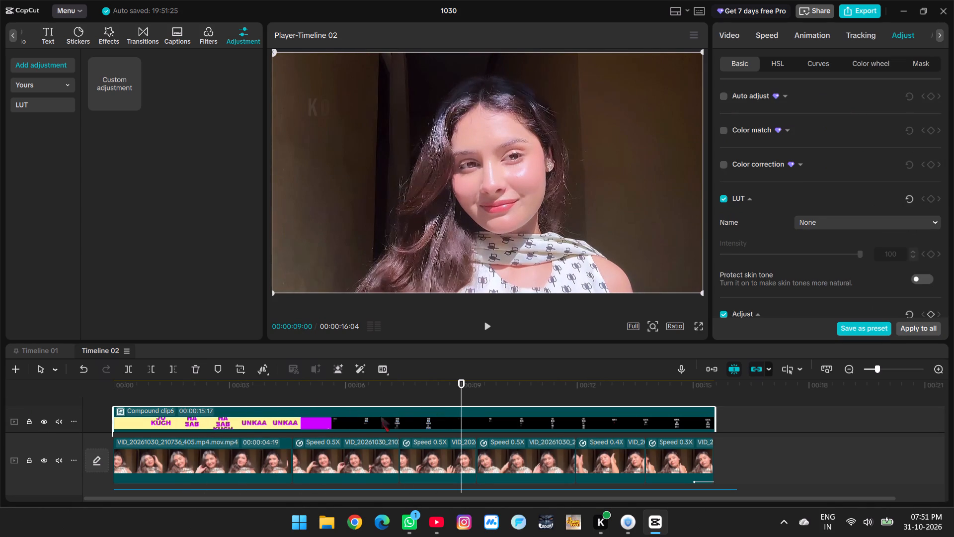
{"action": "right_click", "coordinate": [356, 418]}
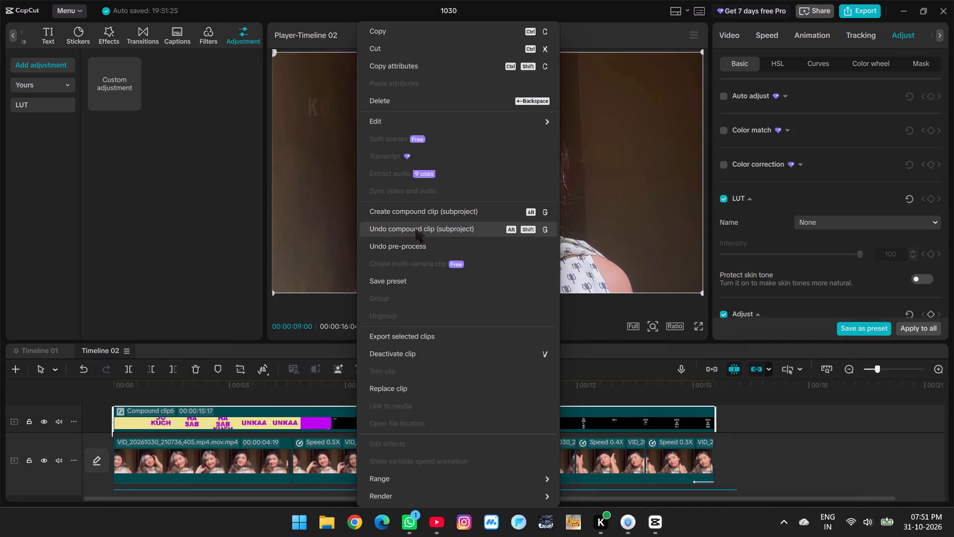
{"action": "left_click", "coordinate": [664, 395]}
Apply the Fade In entrance animation to the first video clip with a 0.5 s duration, trying Zoom 1 first.
{"action": "left_click", "coordinate": [167, 460]}
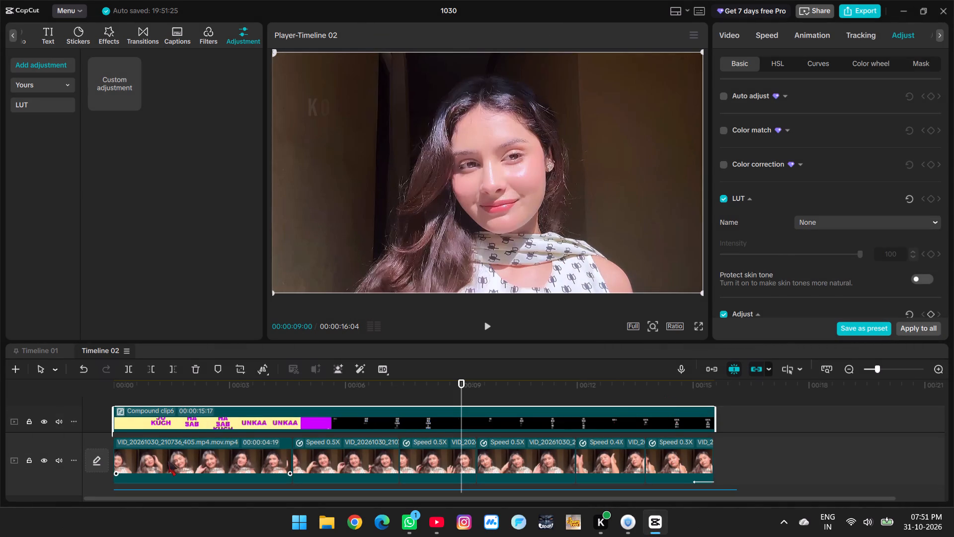
{"action": "left_click", "coordinate": [850, 34]}
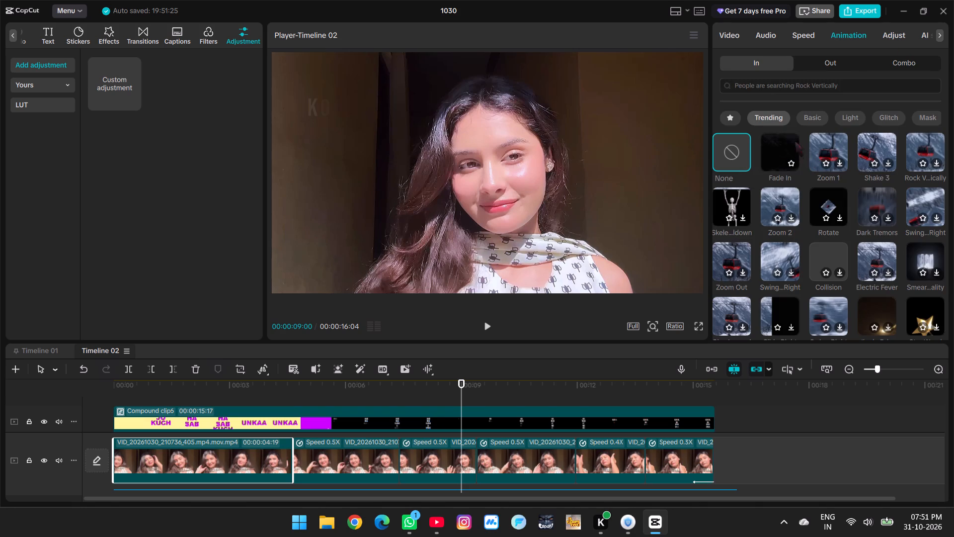
{"action": "left_click", "coordinate": [795, 141]}
{"action": "left_click", "coordinate": [819, 146]}
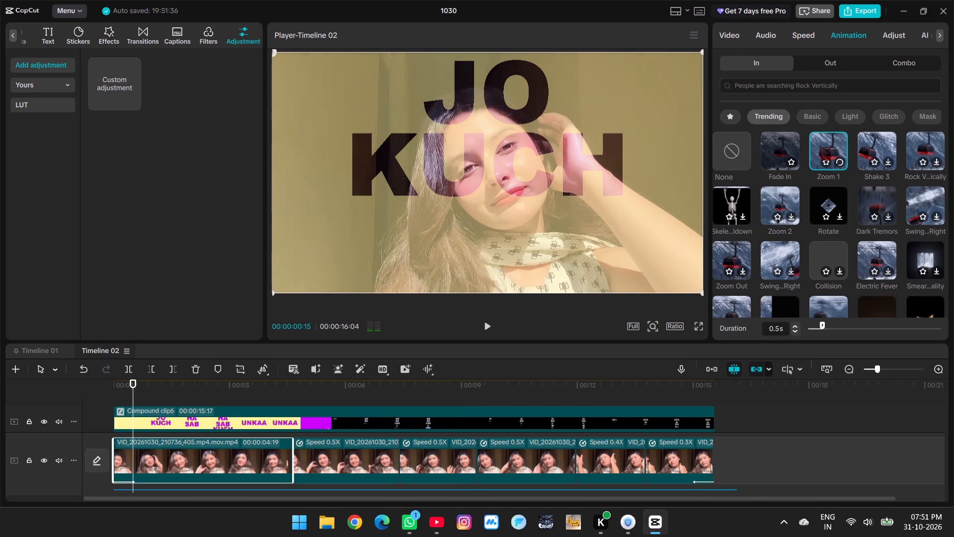
{"action": "left_click", "coordinate": [779, 151]}
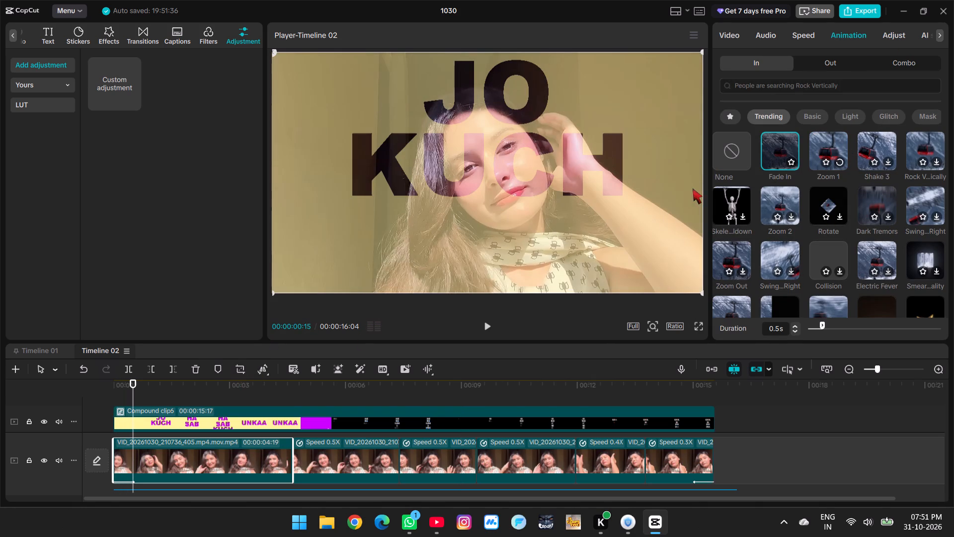
Apply the Fade In entrance animation to the lyric compound clip with a 0.5 s duration.
{"action": "left_click", "coordinate": [175, 415]}
{"action": "left_click", "coordinate": [776, 145]}
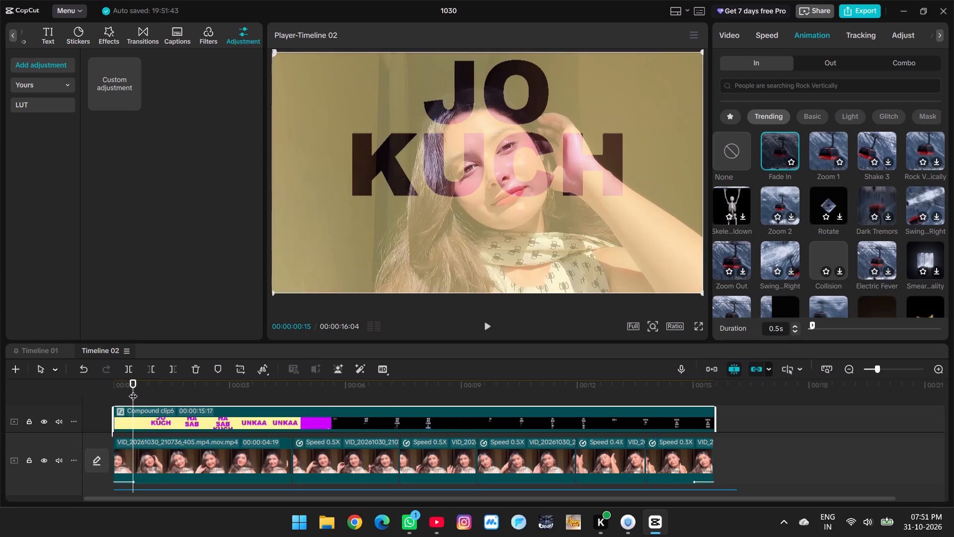
Browse the Trending stickers and try the cat sticker with pink flowers.
{"action": "left_click", "coordinate": [77, 41]}
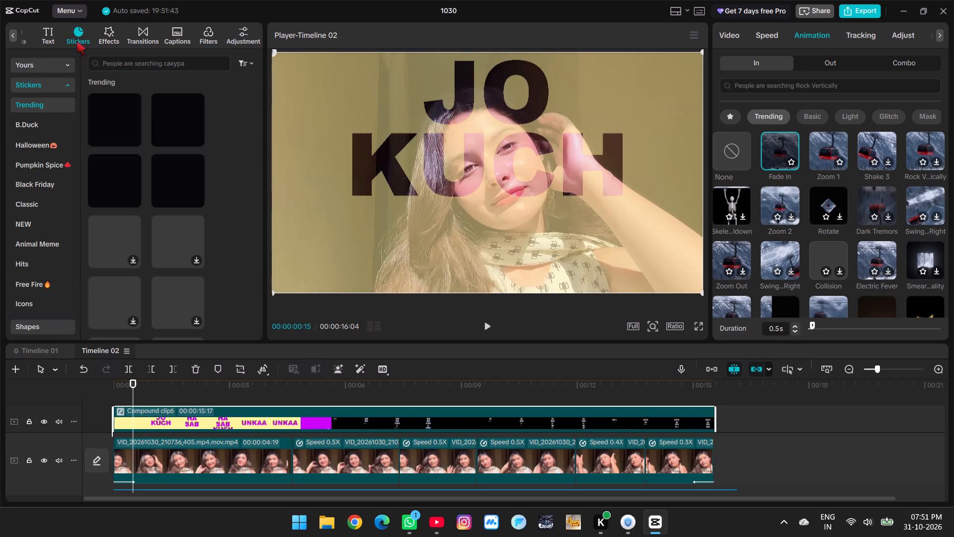
{"action": "scroll", "coordinate": [104, 207], "scroll_direction": "down", "scroll_amount": 1}
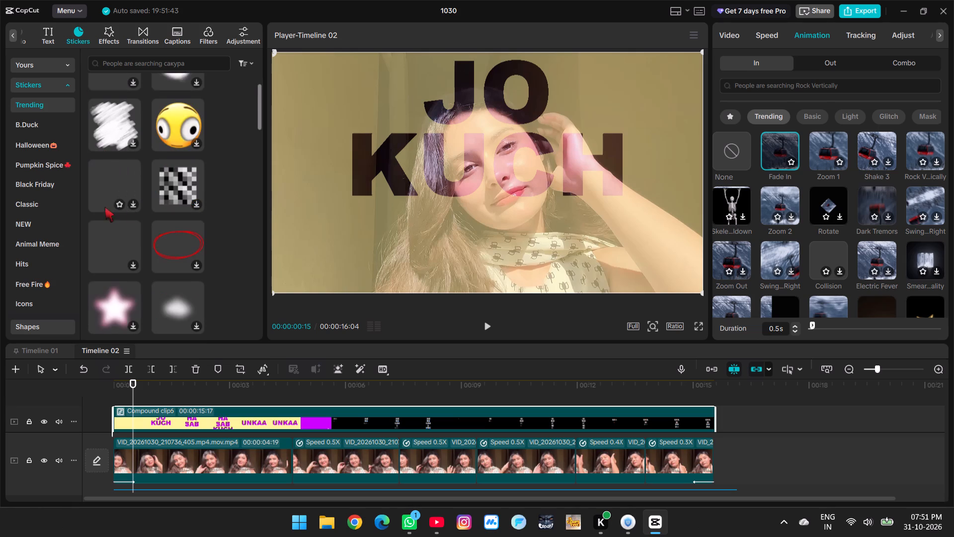
{"action": "scroll", "coordinate": [162, 232], "scroll_direction": "down", "scroll_amount": 2}
{"action": "scroll", "coordinate": [104, 213], "scroll_direction": "down", "scroll_amount": 2}
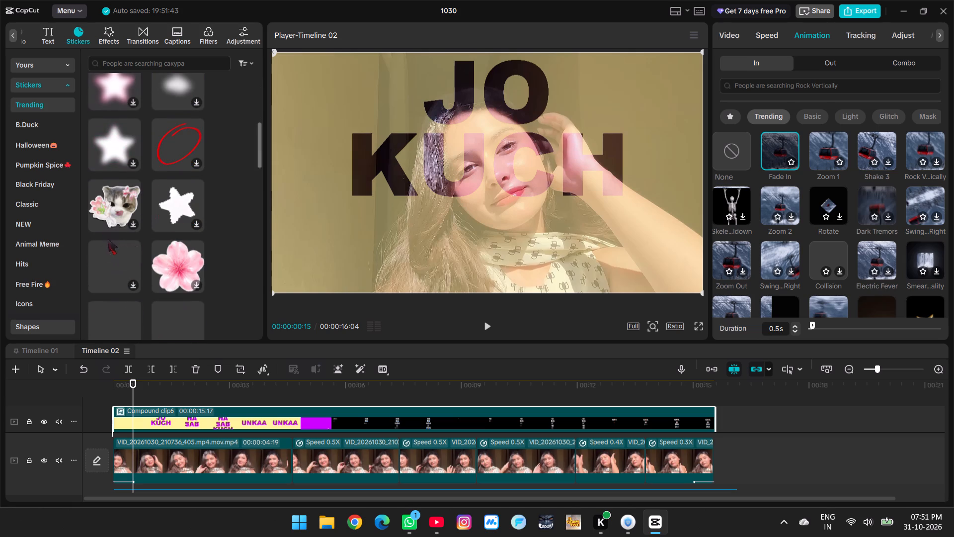
{"action": "left_click", "coordinate": [121, 185]}
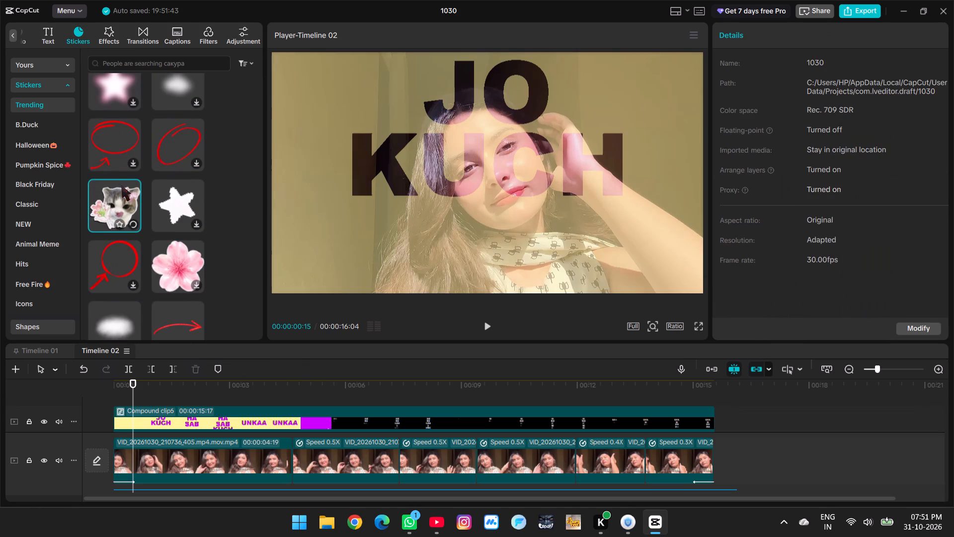
Browse the favorite stickers and download the cat sticker with the heart-shaped hands.
{"action": "left_click", "coordinate": [51, 66]}
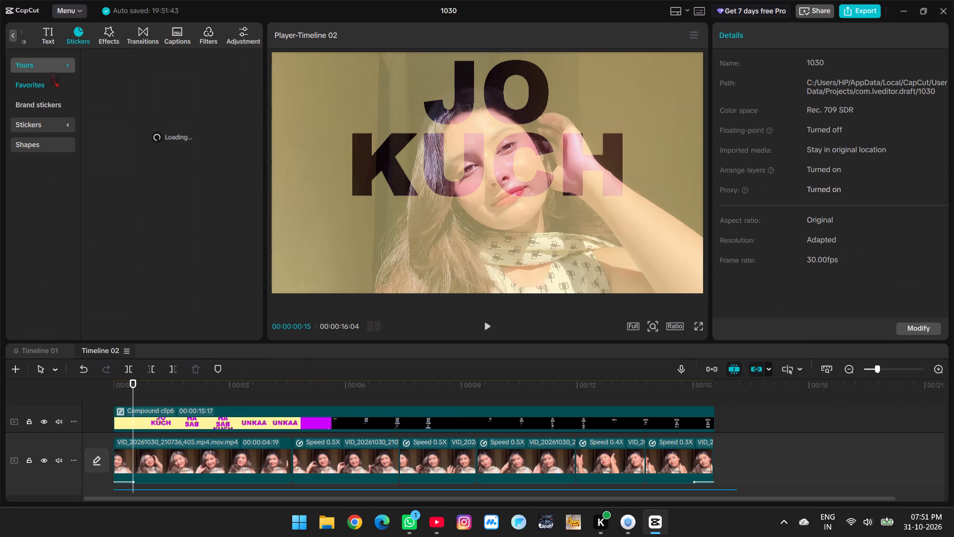
{"action": "left_click", "coordinate": [53, 83]}
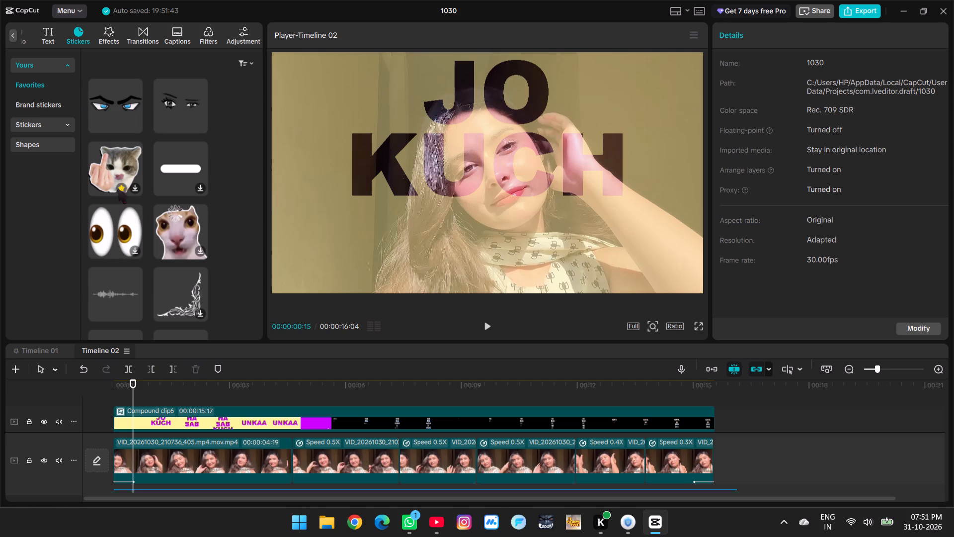
{"action": "scroll", "coordinate": [151, 254], "scroll_direction": "down", "scroll_amount": 3}
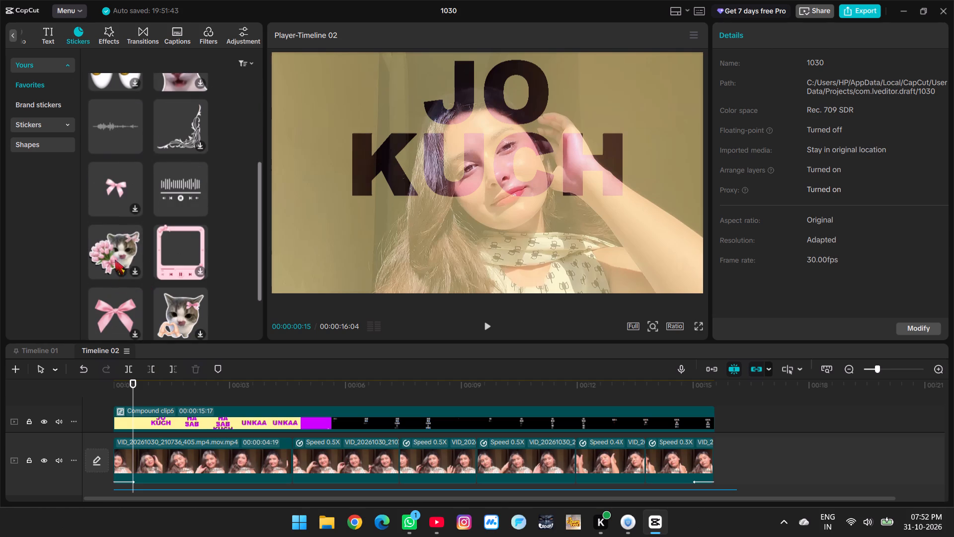
{"action": "scroll", "coordinate": [133, 291], "scroll_direction": "down", "scroll_amount": 1}
{"action": "left_click", "coordinate": [180, 248]}
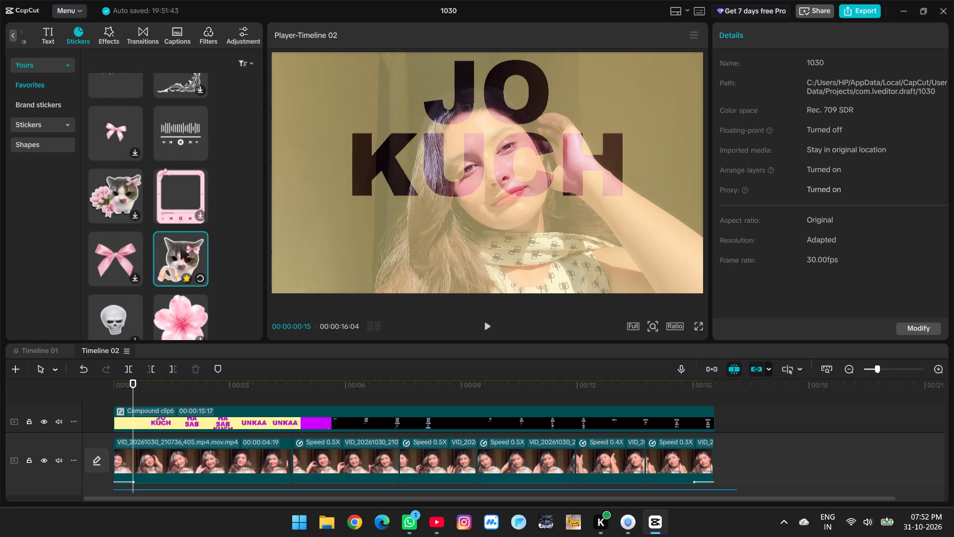
{"action": "scroll", "coordinate": [178, 250], "scroll_direction": "down", "scroll_amount": 2}
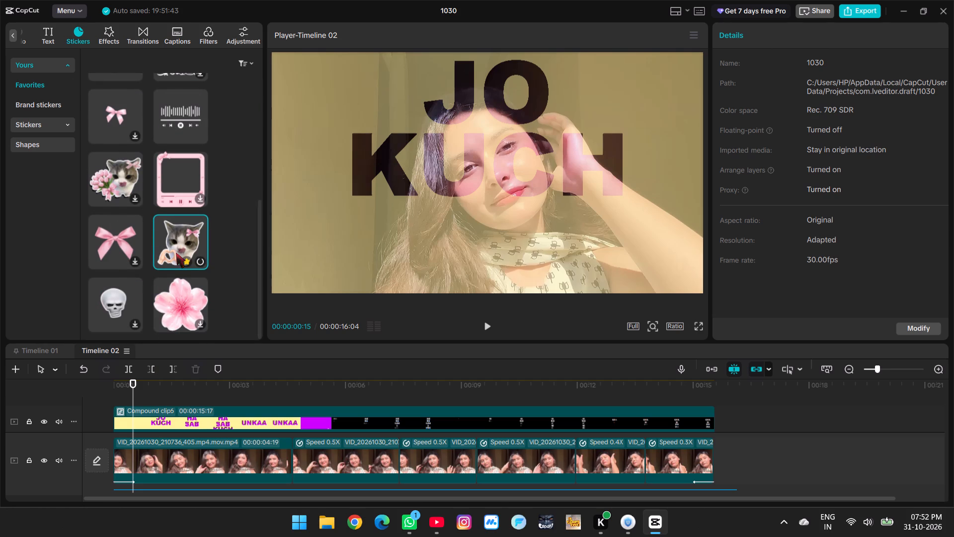
Preview the favorite sticker with uneven cartoon eyes from the start of the timeline.
{"action": "left_click_drag", "start_coordinate": [132, 390], "coordinate": [92, 386]}
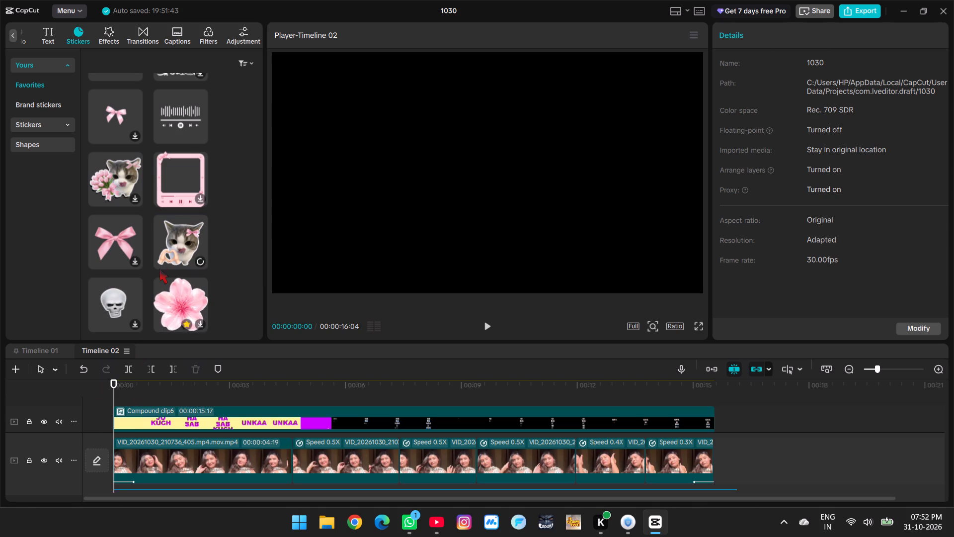
{"action": "scroll", "coordinate": [114, 260], "scroll_direction": "up", "scroll_amount": 5}
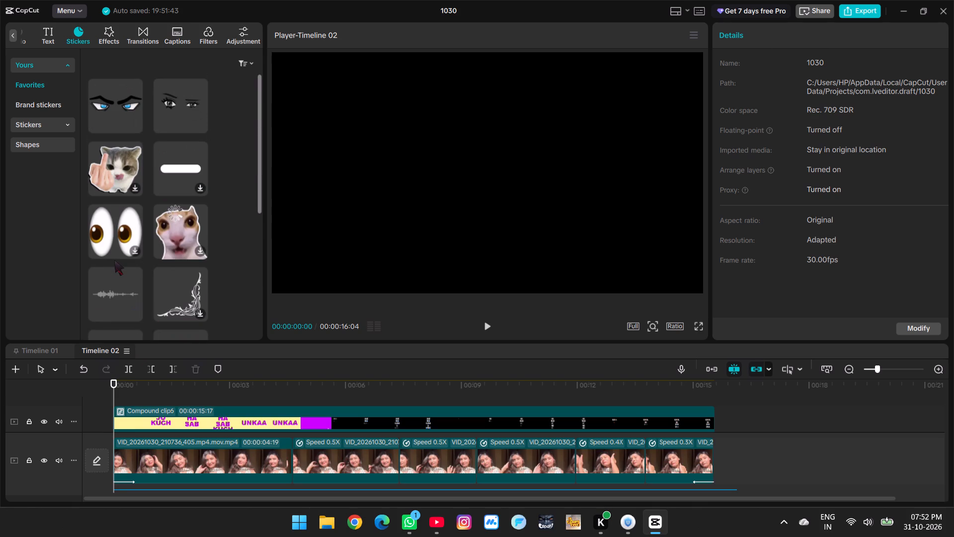
{"action": "scroll", "coordinate": [114, 260], "scroll_direction": "up", "scroll_amount": 2}
{"action": "scroll", "coordinate": [114, 260], "scroll_direction": "down", "scroll_amount": 1}
{"action": "scroll", "coordinate": [114, 260], "scroll_direction": "up", "scroll_amount": 2}
{"action": "left_click", "coordinate": [203, 115]}
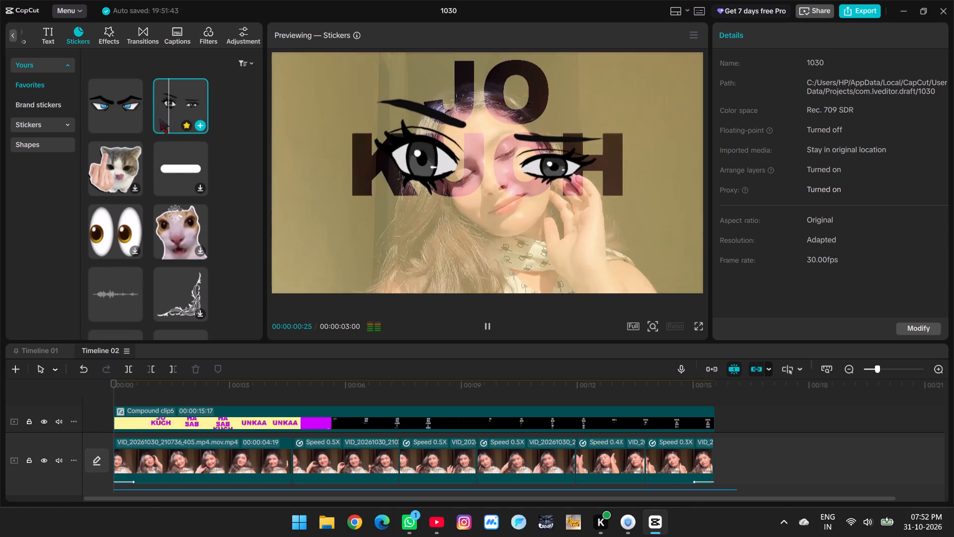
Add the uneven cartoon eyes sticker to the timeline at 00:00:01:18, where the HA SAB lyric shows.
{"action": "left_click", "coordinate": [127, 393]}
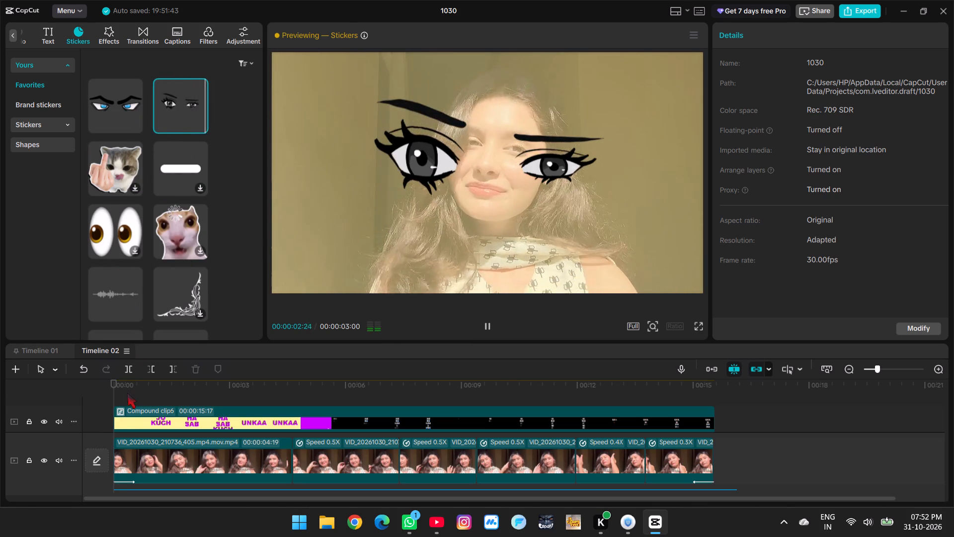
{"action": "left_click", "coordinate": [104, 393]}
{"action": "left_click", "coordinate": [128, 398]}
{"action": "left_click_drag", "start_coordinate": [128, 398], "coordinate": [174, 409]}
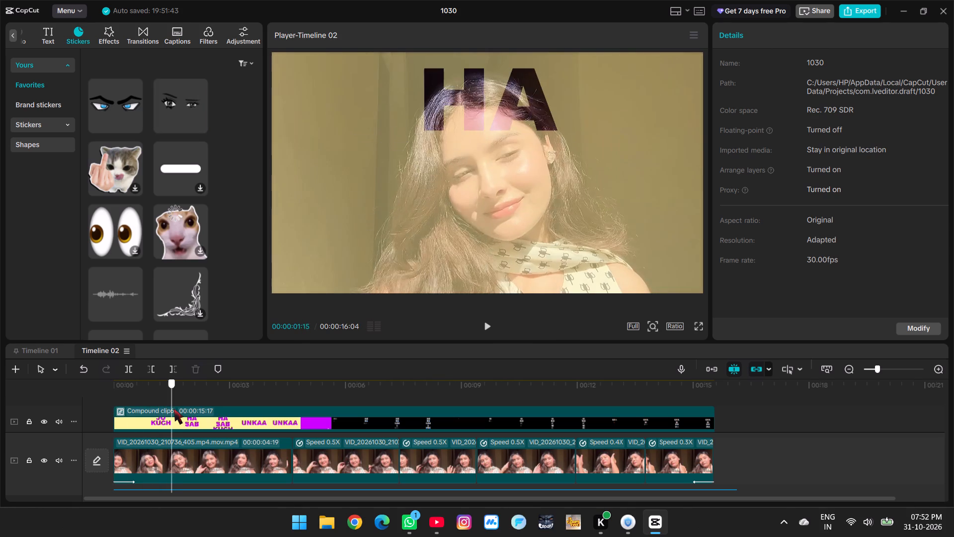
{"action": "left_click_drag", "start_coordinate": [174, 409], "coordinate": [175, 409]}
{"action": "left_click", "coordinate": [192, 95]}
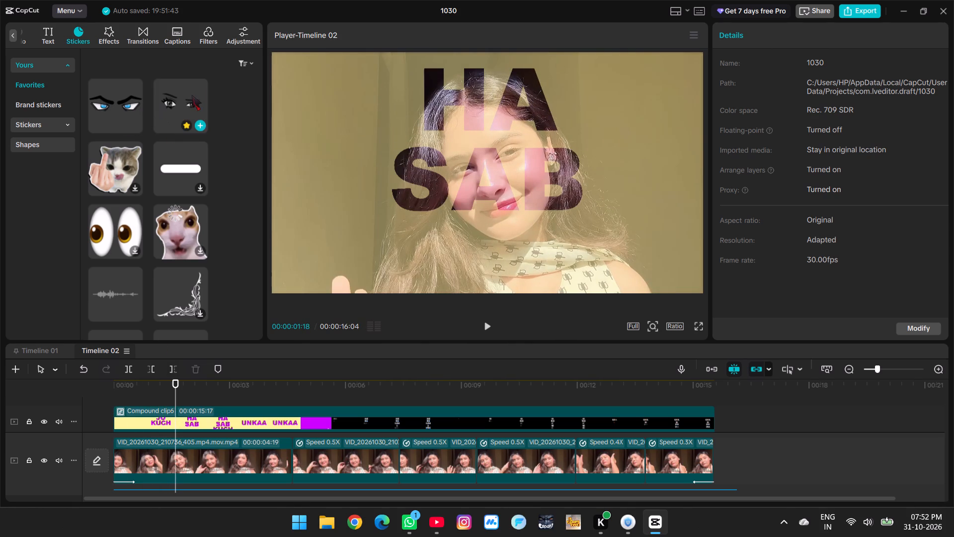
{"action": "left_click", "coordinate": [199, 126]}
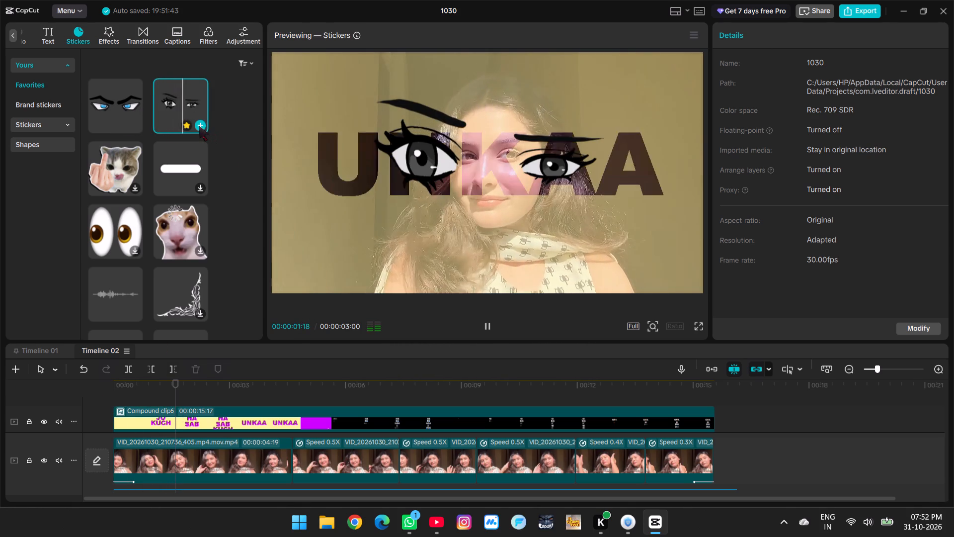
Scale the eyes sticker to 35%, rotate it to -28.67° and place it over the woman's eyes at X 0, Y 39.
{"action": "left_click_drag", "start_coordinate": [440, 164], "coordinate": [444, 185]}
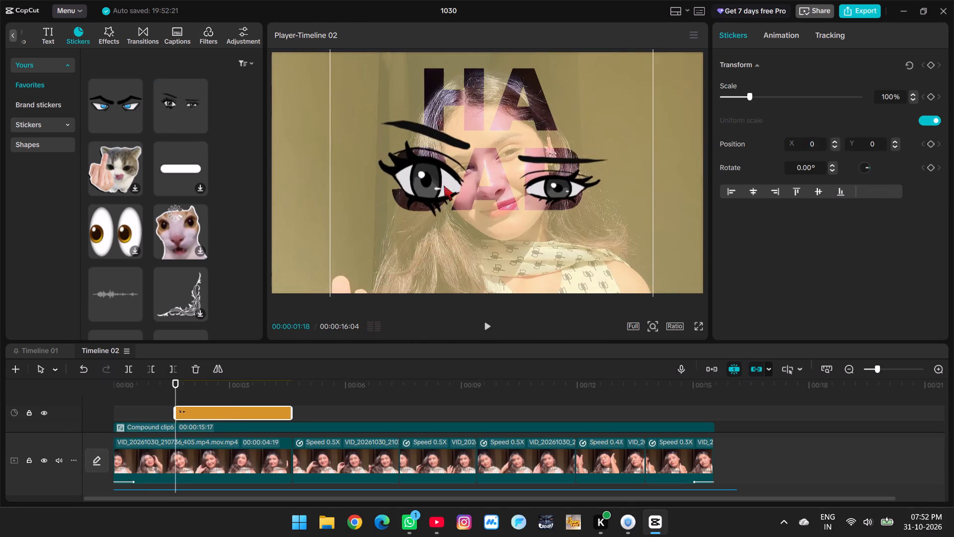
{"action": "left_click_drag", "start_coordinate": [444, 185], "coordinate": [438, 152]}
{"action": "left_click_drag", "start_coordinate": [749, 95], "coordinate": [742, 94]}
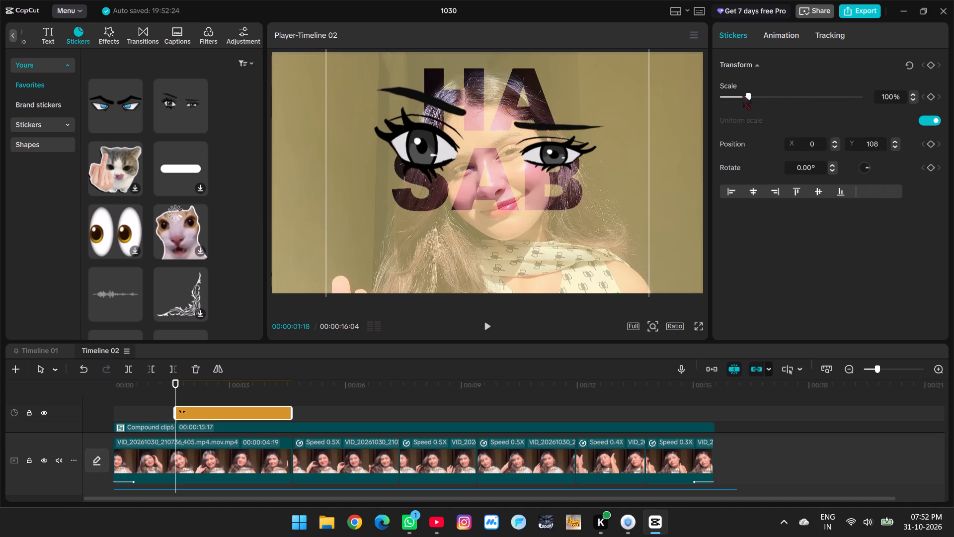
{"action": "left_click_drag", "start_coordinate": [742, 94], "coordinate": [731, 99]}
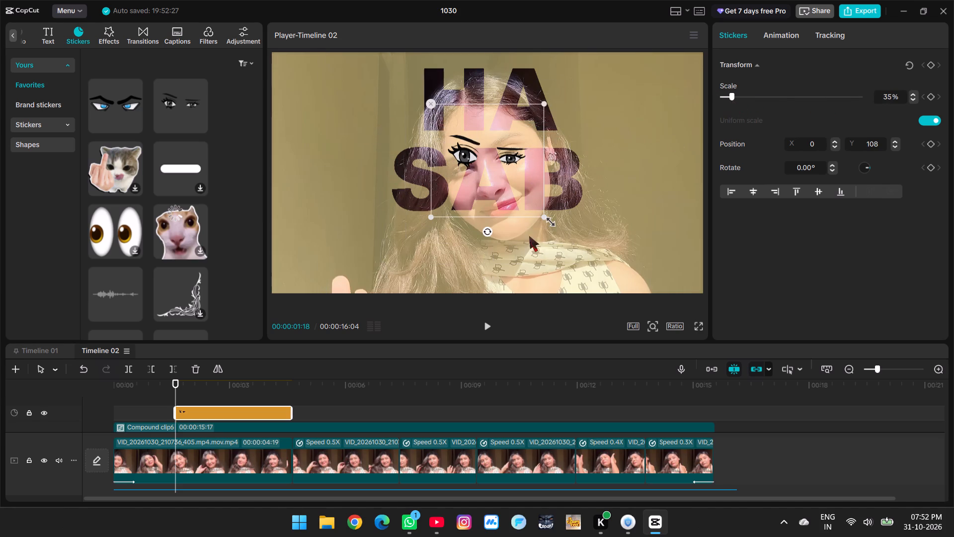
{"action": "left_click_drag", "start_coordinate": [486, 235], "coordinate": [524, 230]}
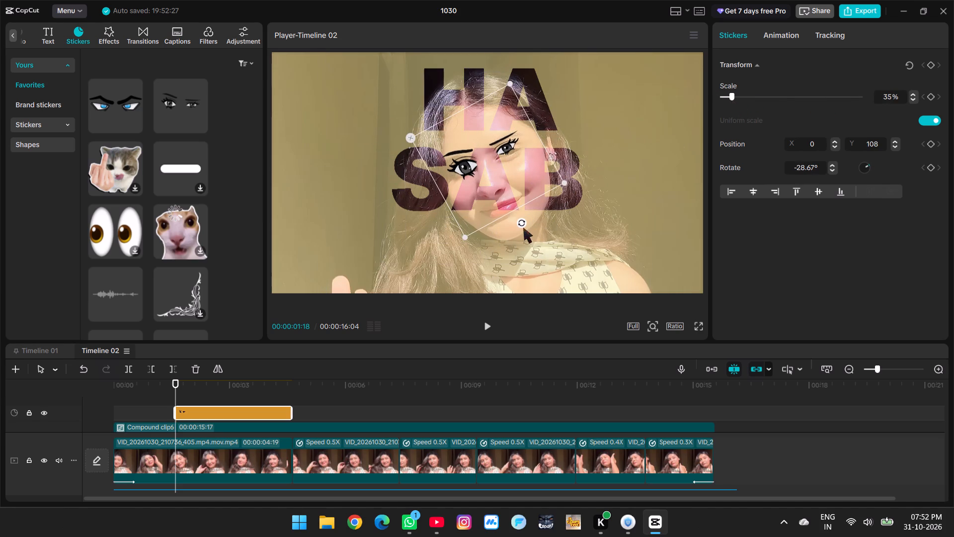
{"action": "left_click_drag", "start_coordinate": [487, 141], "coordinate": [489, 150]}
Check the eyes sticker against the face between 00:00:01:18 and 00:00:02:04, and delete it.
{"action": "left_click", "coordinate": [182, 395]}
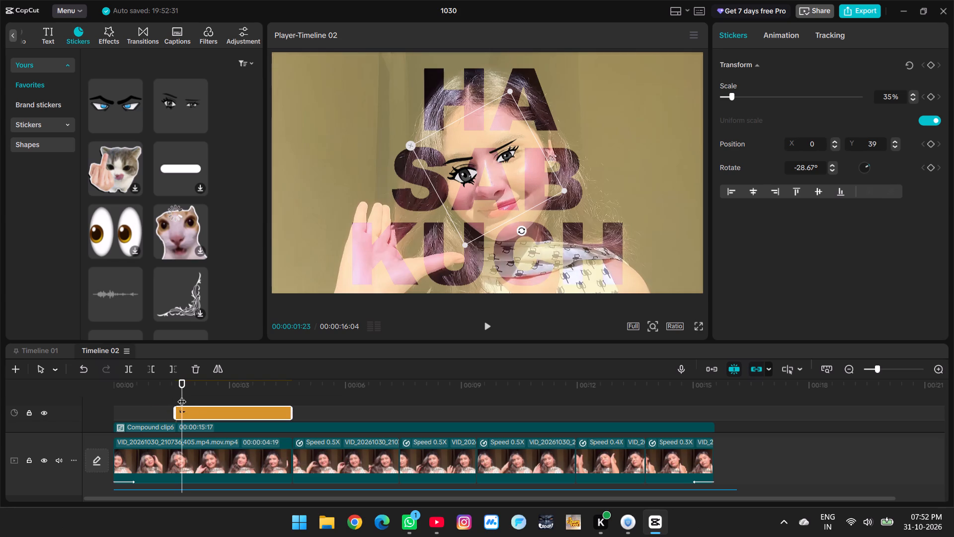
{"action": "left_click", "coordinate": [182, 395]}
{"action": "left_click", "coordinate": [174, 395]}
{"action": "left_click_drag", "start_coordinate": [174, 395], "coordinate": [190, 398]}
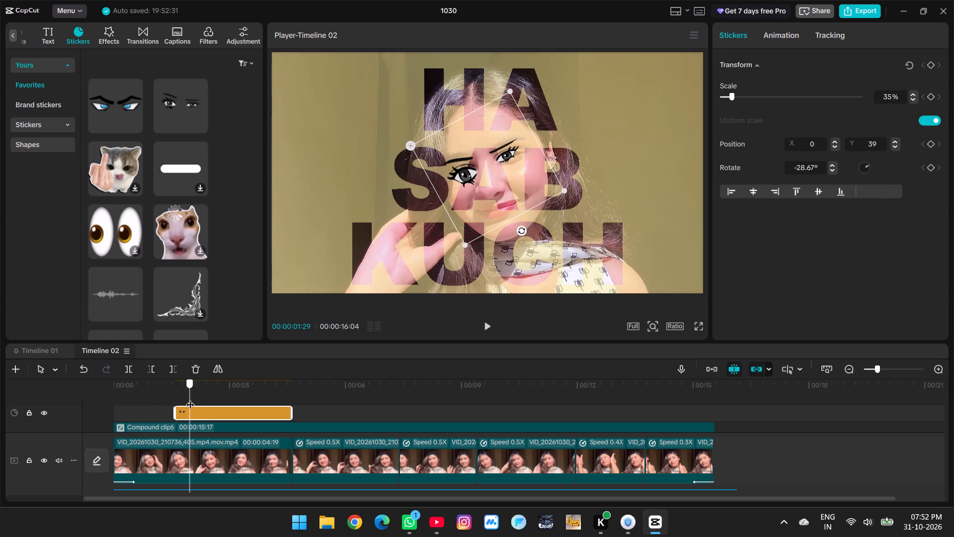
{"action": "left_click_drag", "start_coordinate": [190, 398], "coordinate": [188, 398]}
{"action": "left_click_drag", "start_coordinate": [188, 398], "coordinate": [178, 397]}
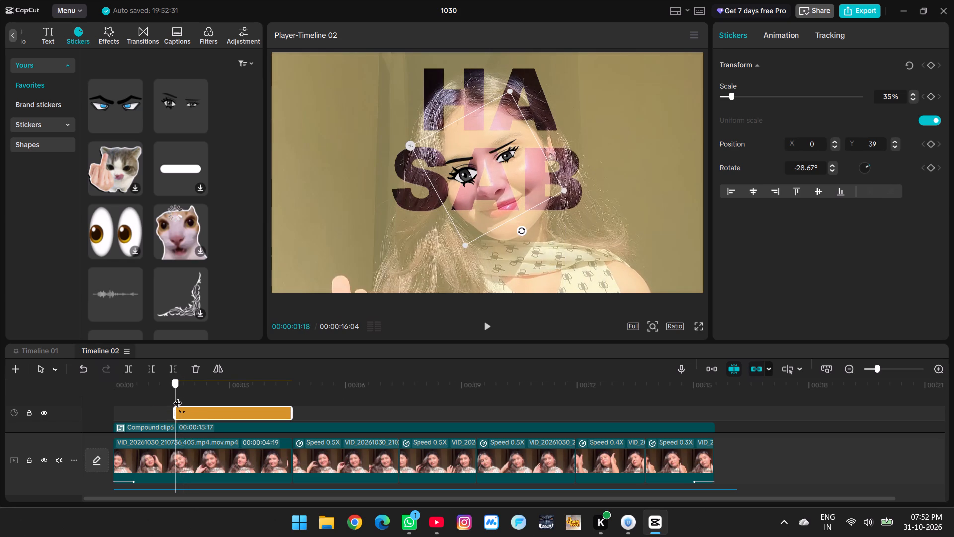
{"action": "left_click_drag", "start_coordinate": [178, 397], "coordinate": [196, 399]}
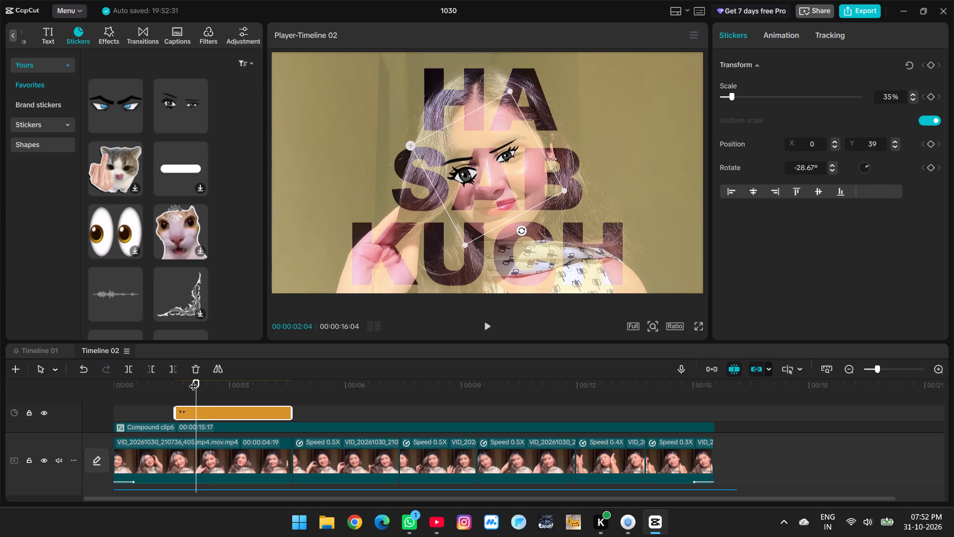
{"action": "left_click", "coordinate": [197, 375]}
Add the favorite cat sticker with heart-shaped hands above the lyric compound clip at the start of the timeline.
{"action": "scroll", "coordinate": [174, 228], "scroll_direction": "down", "scroll_amount": 1}
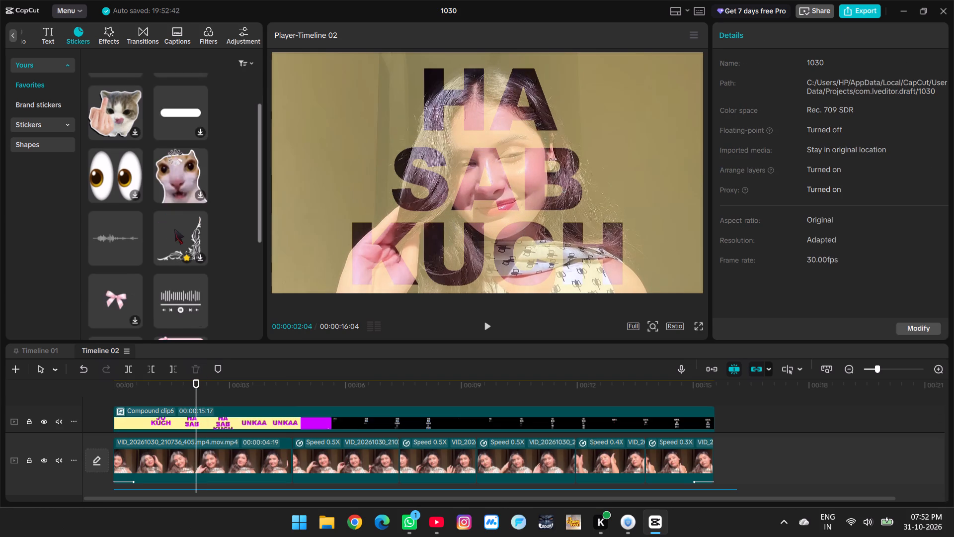
{"action": "scroll", "coordinate": [174, 229], "scroll_direction": "down", "scroll_amount": 3}
{"action": "left_click", "coordinate": [172, 243]}
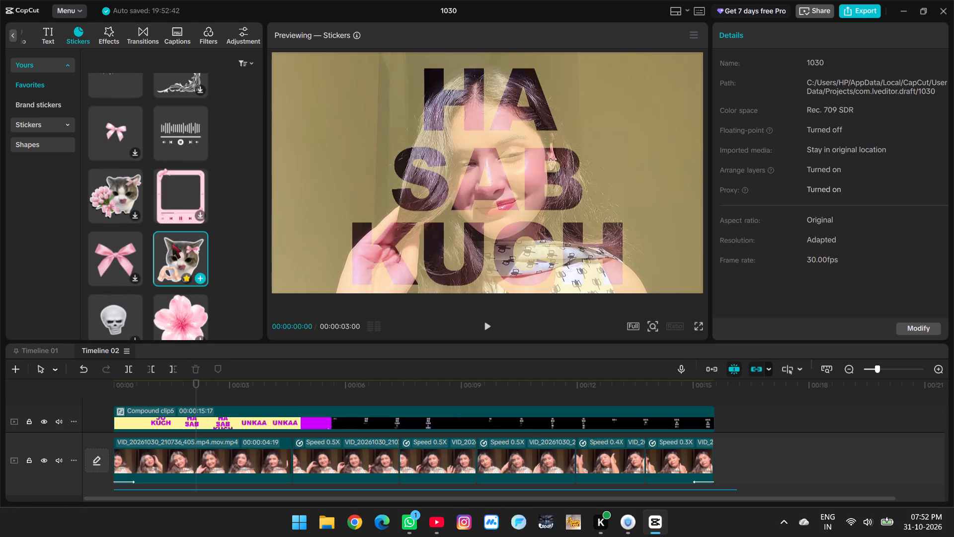
{"action": "left_click_drag", "start_coordinate": [162, 240], "coordinate": [111, 397]}
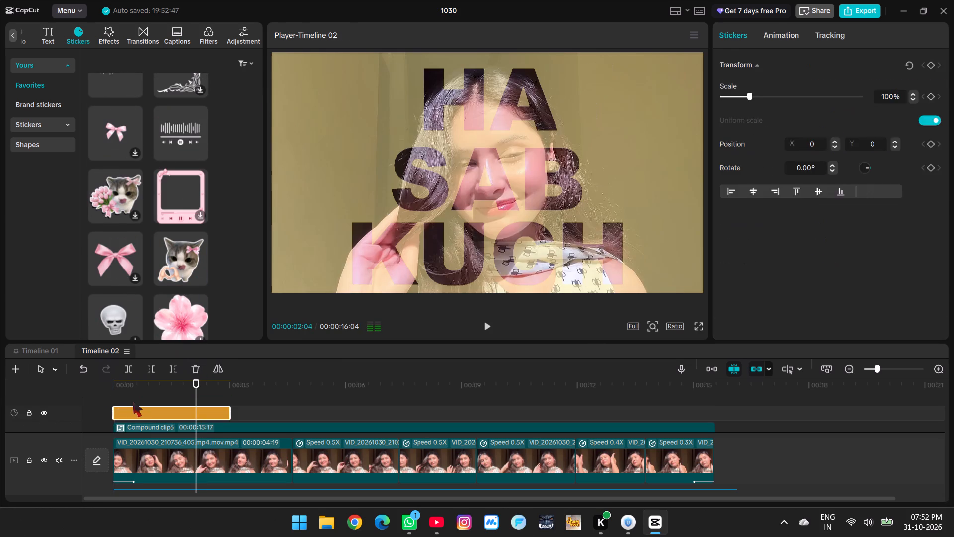
Scale the cat sticker to 22% and place it in the video frame's upper-left corner at X -1607, Y 759.
{"action": "left_click", "coordinate": [150, 397]}
{"action": "left_click_drag", "start_coordinate": [150, 397], "coordinate": [131, 401]}
{"action": "left_click", "coordinate": [209, 419]}
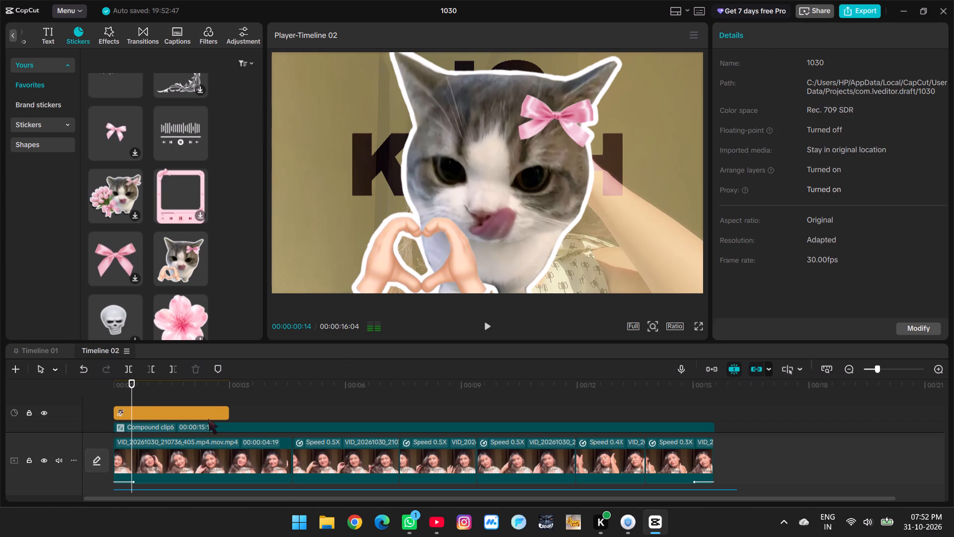
{"action": "left_click", "coordinate": [732, 97]}
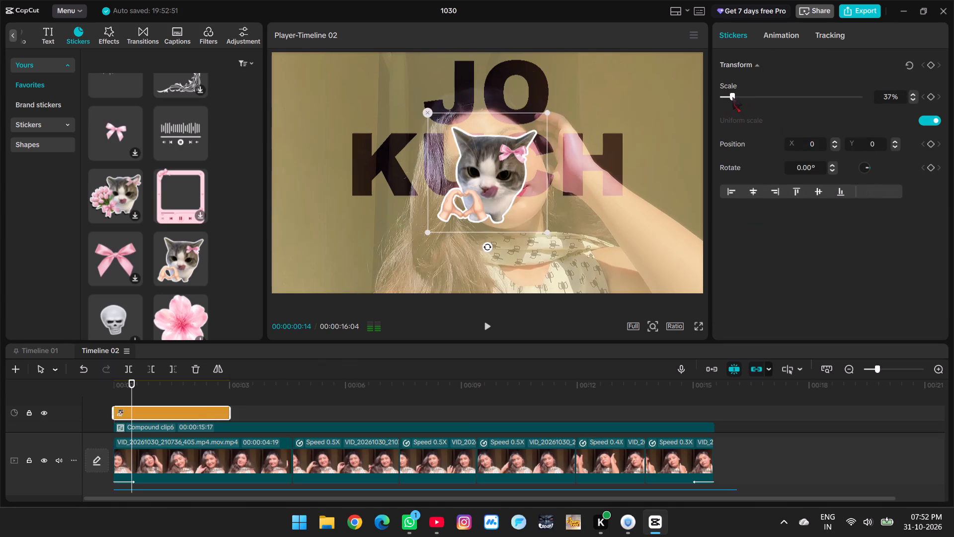
{"action": "left_click_drag", "start_coordinate": [480, 209], "coordinate": [367, 164]}
{"action": "left_click_drag", "start_coordinate": [432, 186], "coordinate": [411, 169]}
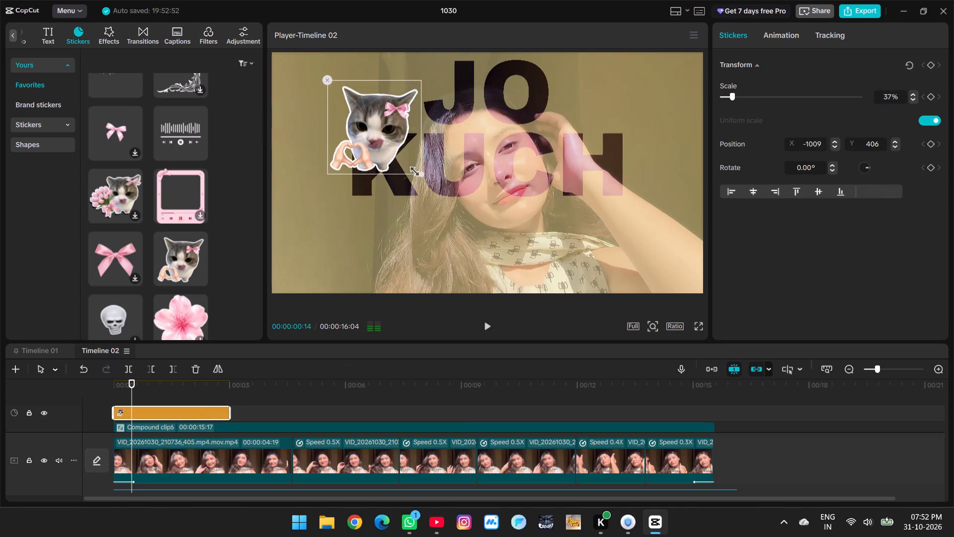
{"action": "left_click_drag", "start_coordinate": [411, 169], "coordinate": [392, 156]}
{"action": "left_click_drag", "start_coordinate": [380, 135], "coordinate": [329, 111]}
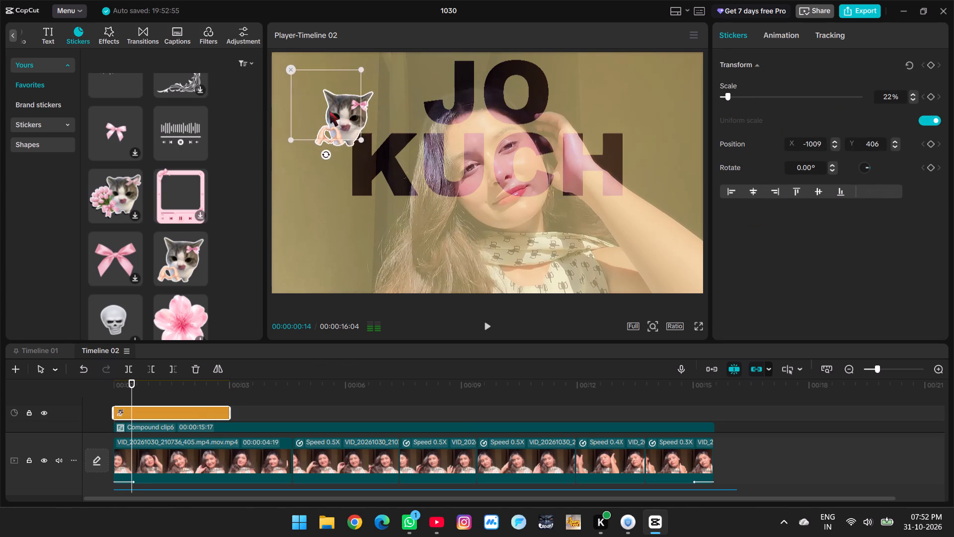
{"action": "left_click_drag", "start_coordinate": [329, 111], "coordinate": [320, 109]}
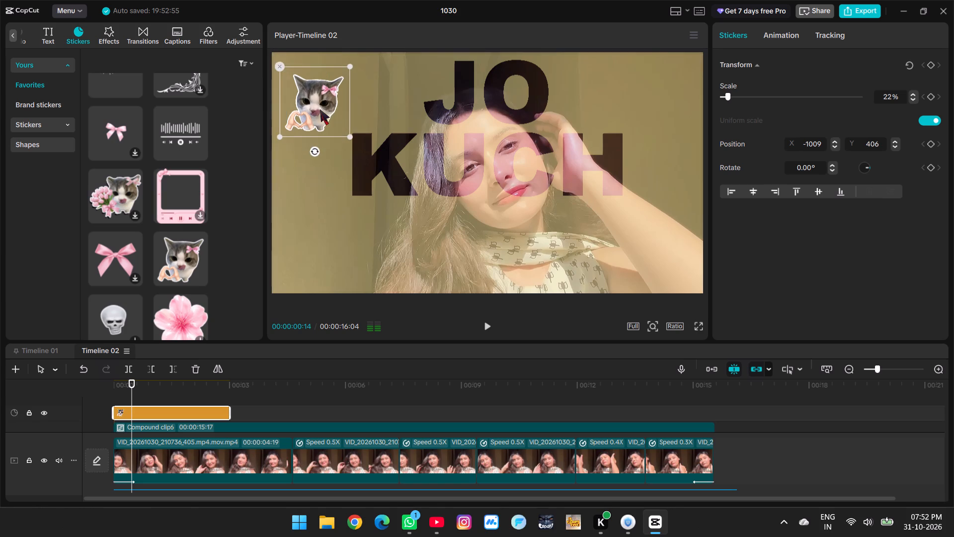
{"action": "left_click_drag", "start_coordinate": [320, 109], "coordinate": [310, 95]}
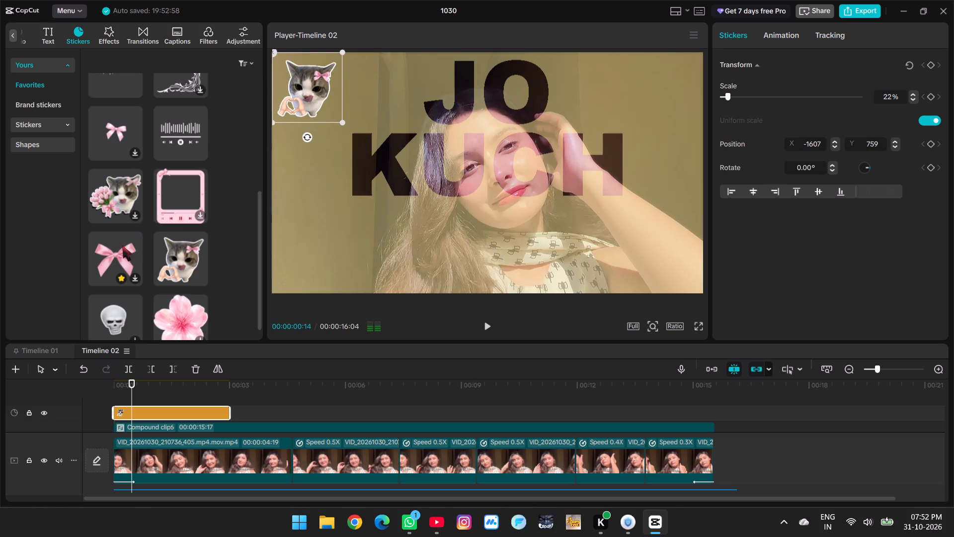
Preview the favorite stickers, including the cherry blossom, the pink bows and the skull, for another decoration.
{"action": "left_click", "coordinate": [174, 314]}
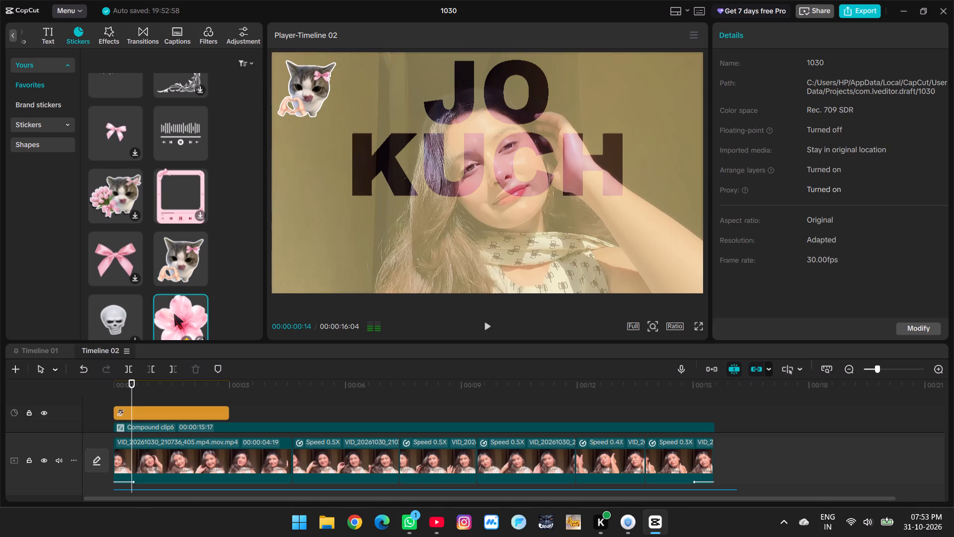
{"action": "left_click", "coordinate": [128, 259]}
{"action": "left_click", "coordinate": [92, 130]}
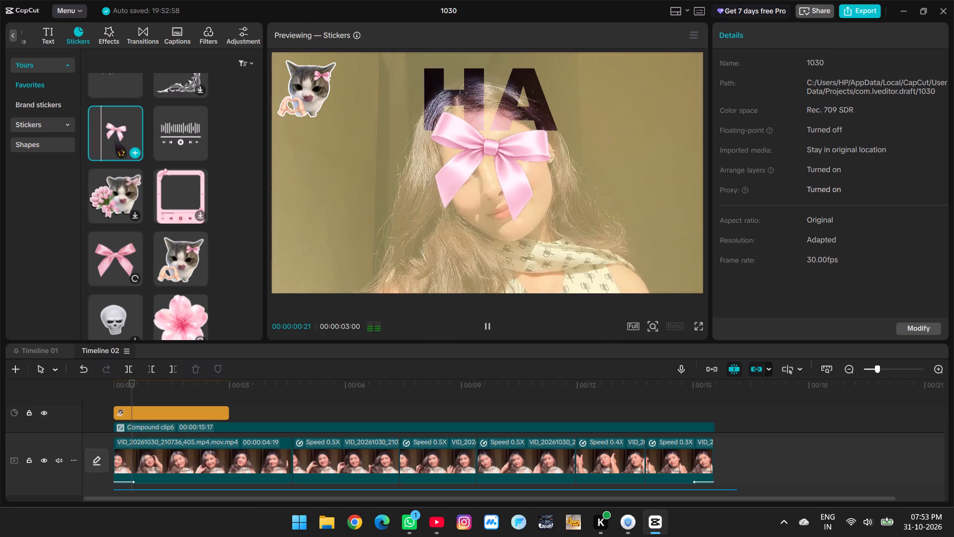
{"action": "left_click", "coordinate": [127, 267]}
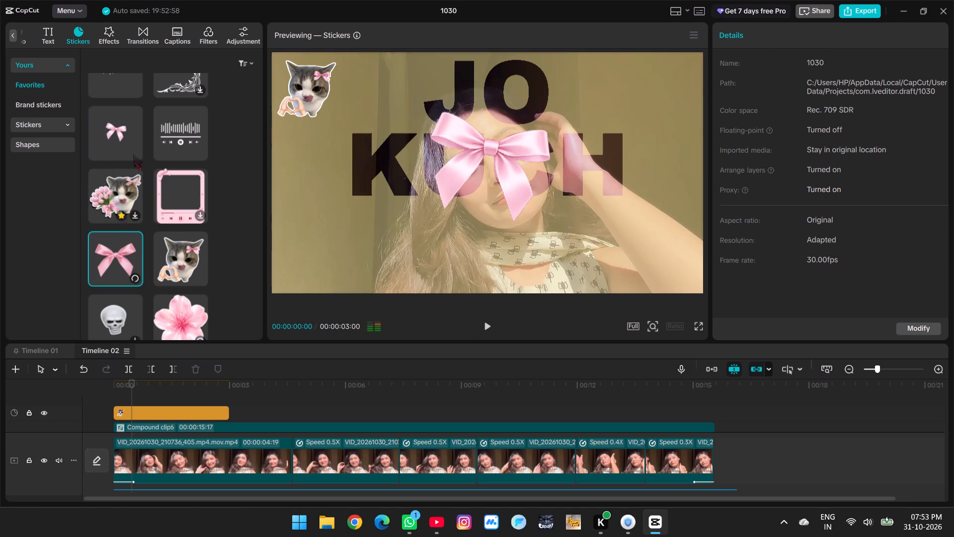
{"action": "scroll", "coordinate": [105, 236], "scroll_direction": "down", "scroll_amount": 2}
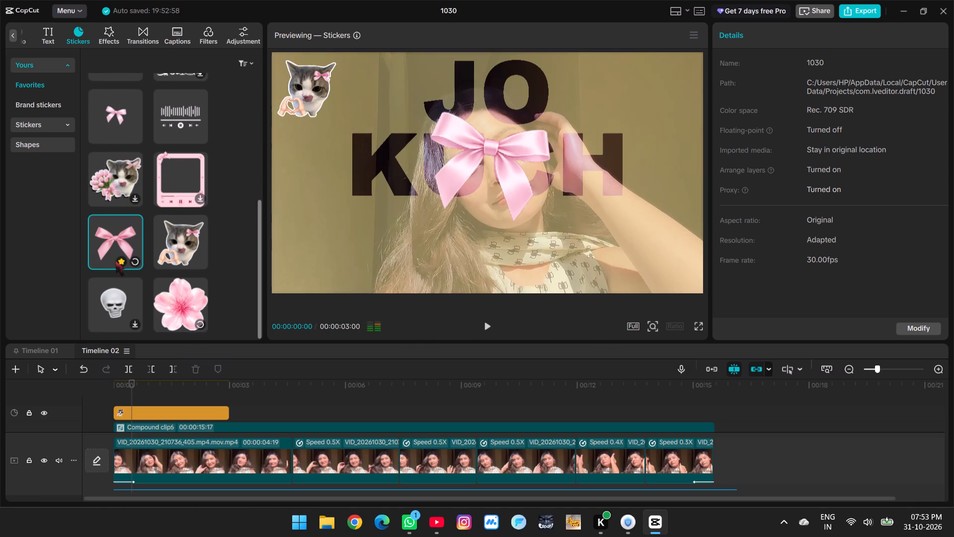
{"action": "left_click", "coordinate": [116, 293]}
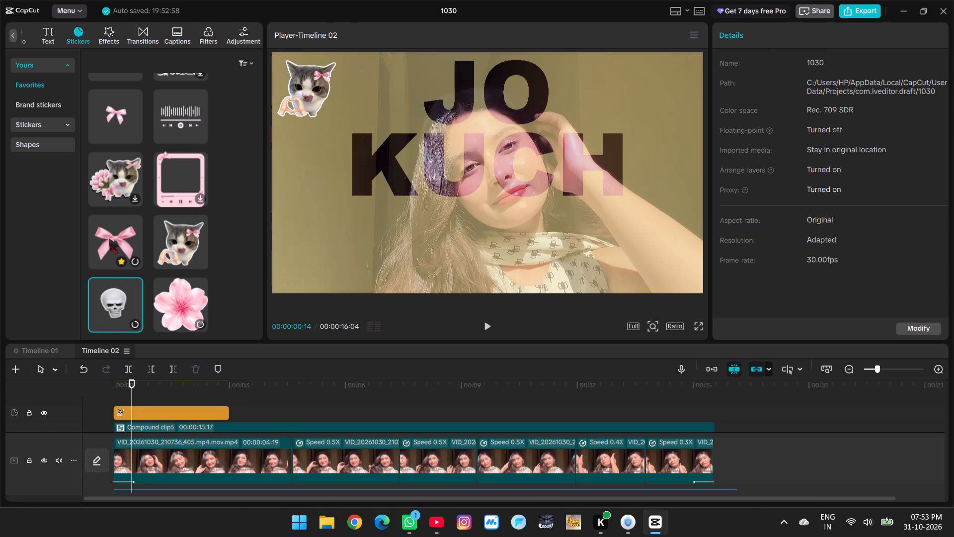
{"action": "scroll", "coordinate": [109, 238], "scroll_direction": "up", "scroll_amount": 6}
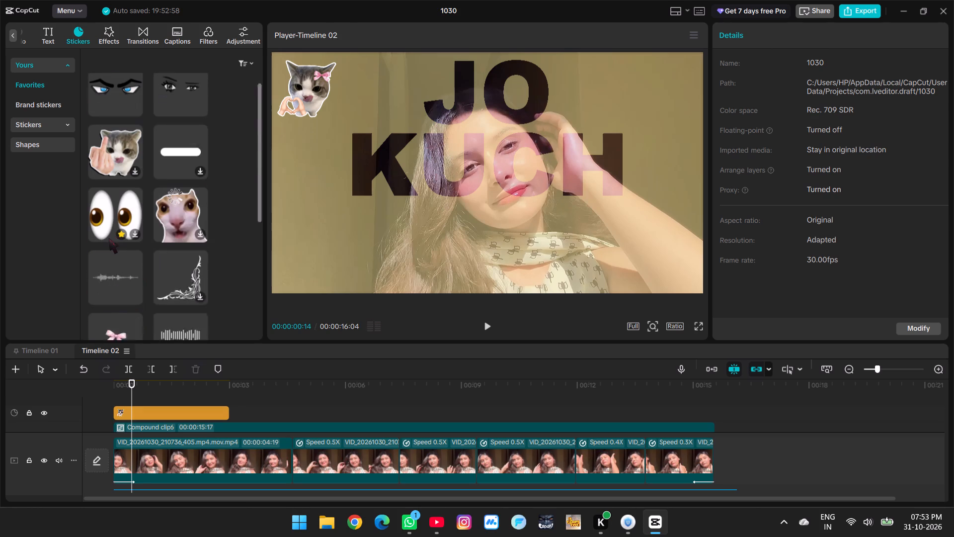
{"action": "left_click", "coordinate": [121, 225]}
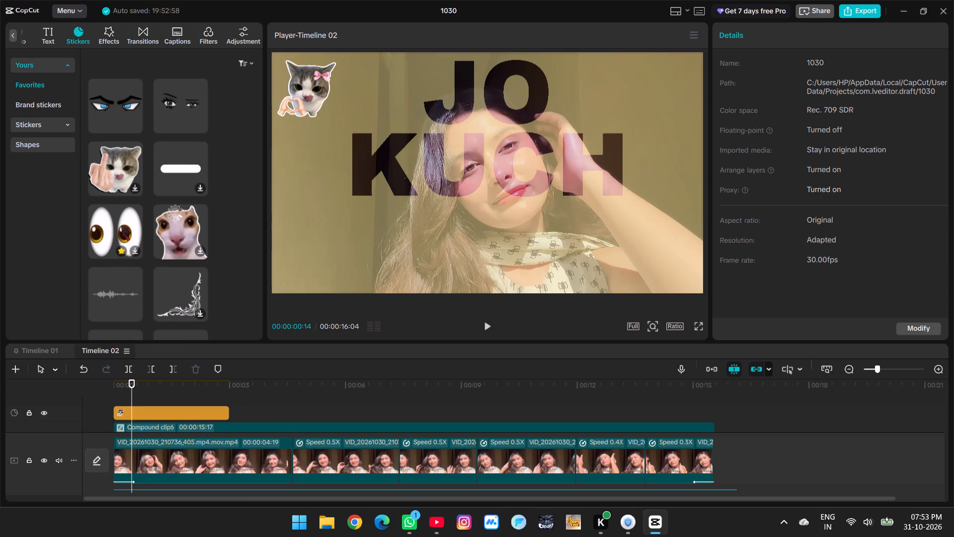
{"action": "scroll", "coordinate": [121, 225], "scroll_direction": "down", "scroll_amount": 4}
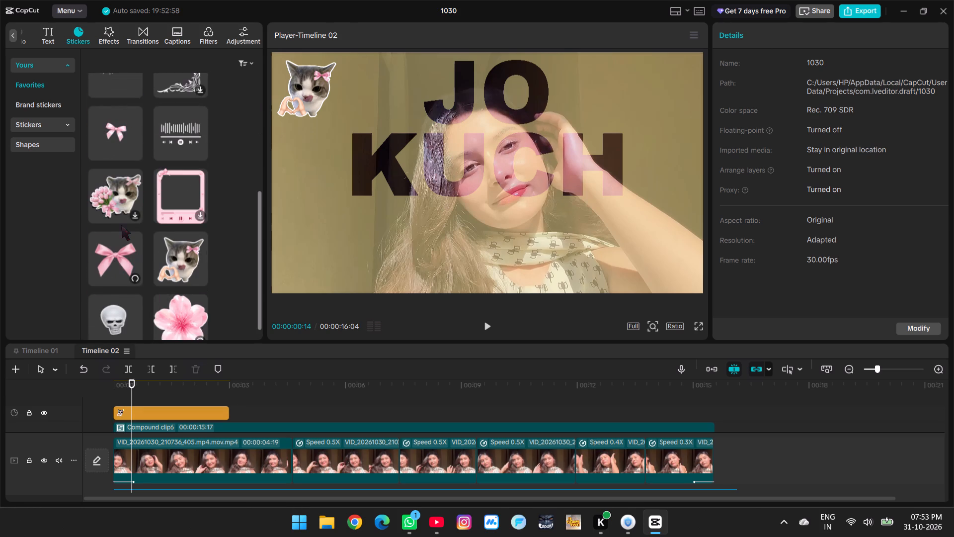
{"action": "scroll", "coordinate": [121, 225], "scroll_direction": "down", "scroll_amount": 2}
Add the small light-pink bow sticker on a new track above the cat sticker at the start of the timeline.
{"action": "left_click", "coordinate": [117, 107]}
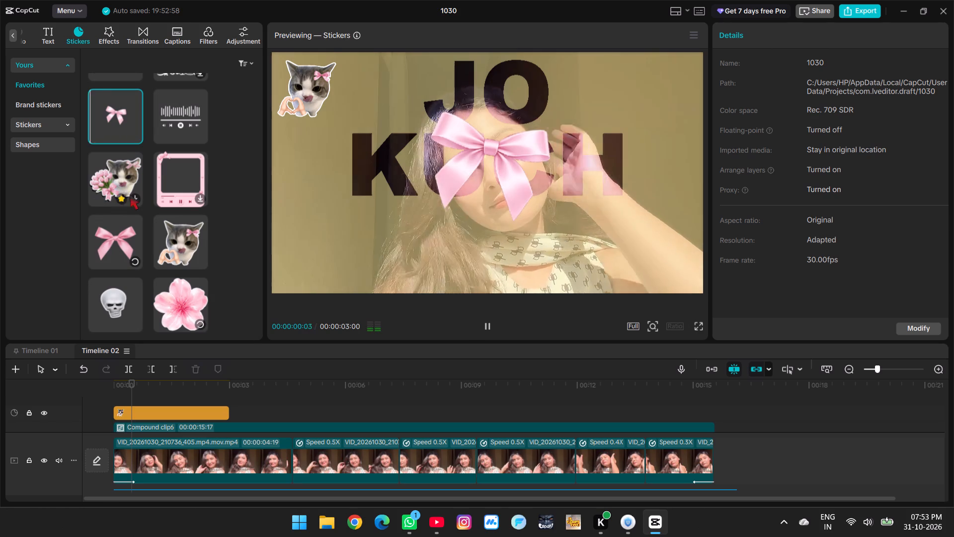
{"action": "left_click", "coordinate": [122, 108]}
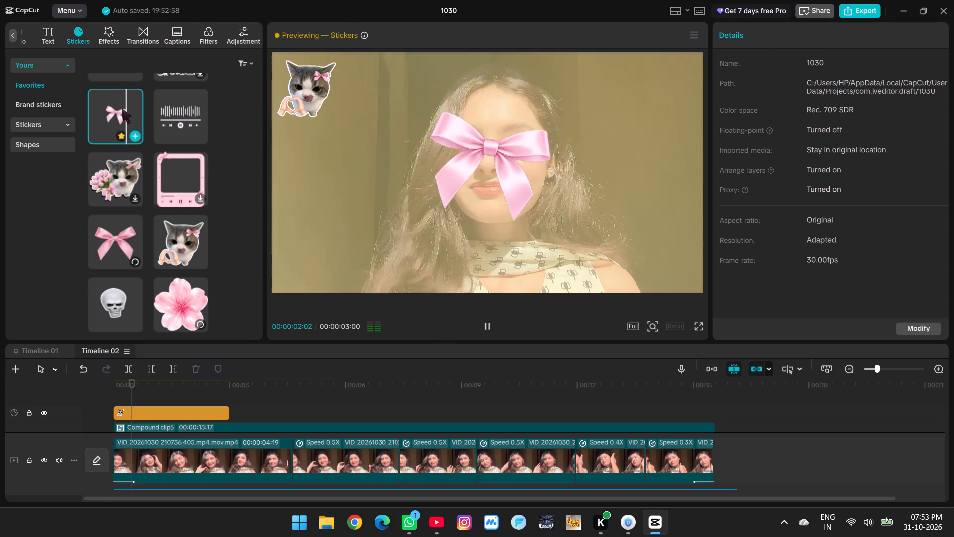
{"action": "left_click_drag", "start_coordinate": [122, 108], "coordinate": [115, 401]}
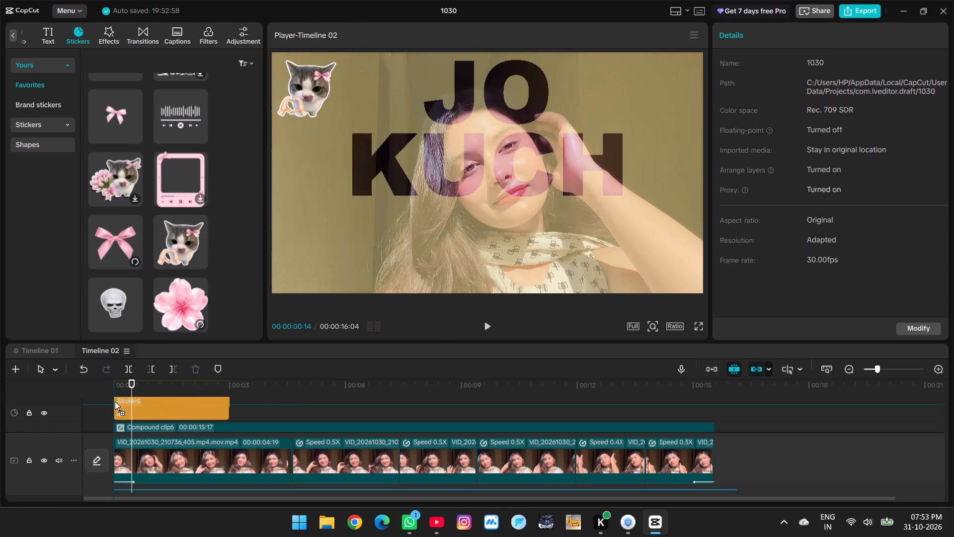
{"action": "left_click_drag", "start_coordinate": [115, 401], "coordinate": [107, 404]}
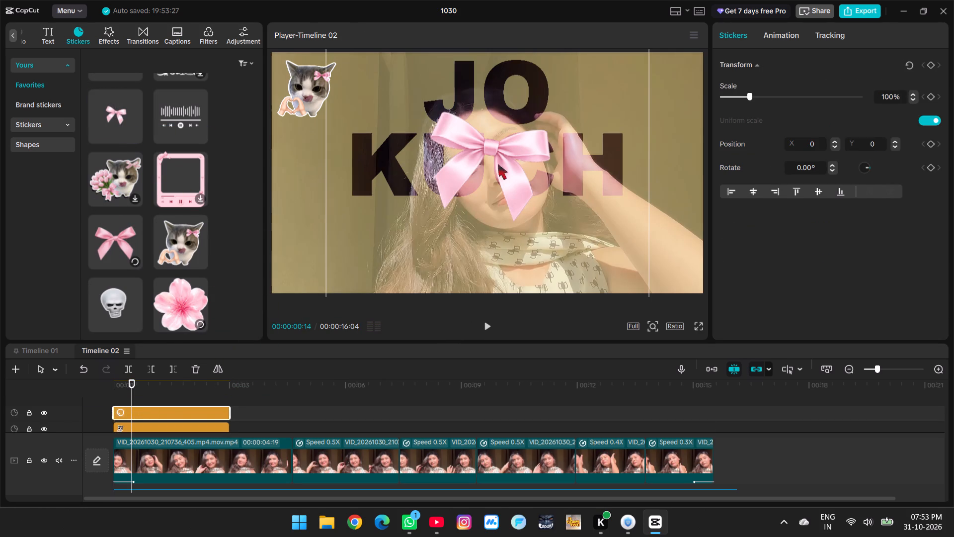
Scale the bow sticker to 48%, rotate it to -46.29° and place it on the woman's hair at X -371, Y 320.
{"action": "left_click_drag", "start_coordinate": [501, 163], "coordinate": [498, 217]}
{"action": "left_click", "coordinate": [744, 96]}
{"action": "left_click_drag", "start_coordinate": [744, 96], "coordinate": [741, 96]}
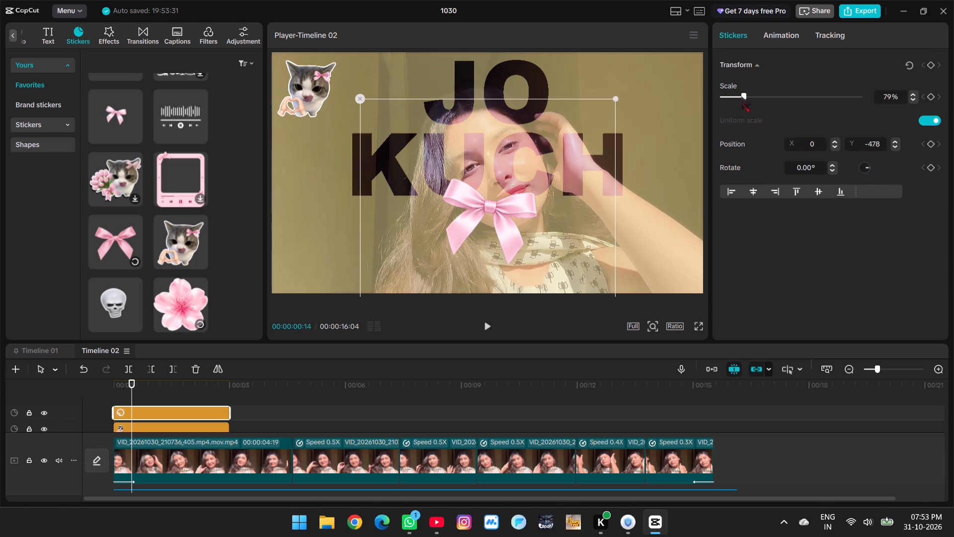
{"action": "left_click_drag", "start_coordinate": [741, 96], "coordinate": [735, 96]}
{"action": "left_click_drag", "start_coordinate": [513, 242], "coordinate": [530, 189]}
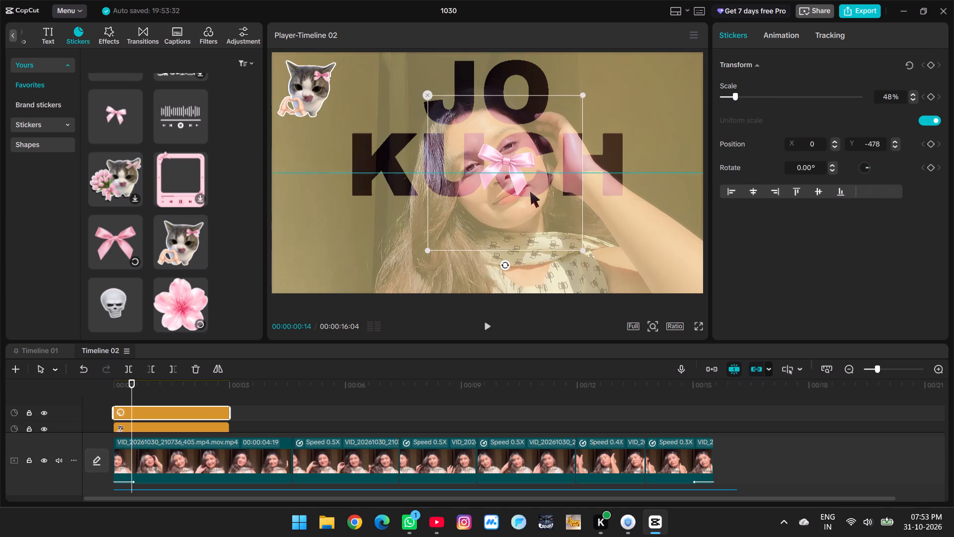
{"action": "left_click_drag", "start_coordinate": [507, 267], "coordinate": [562, 253]}
{"action": "left_click_drag", "start_coordinate": [489, 152], "coordinate": [417, 132]}
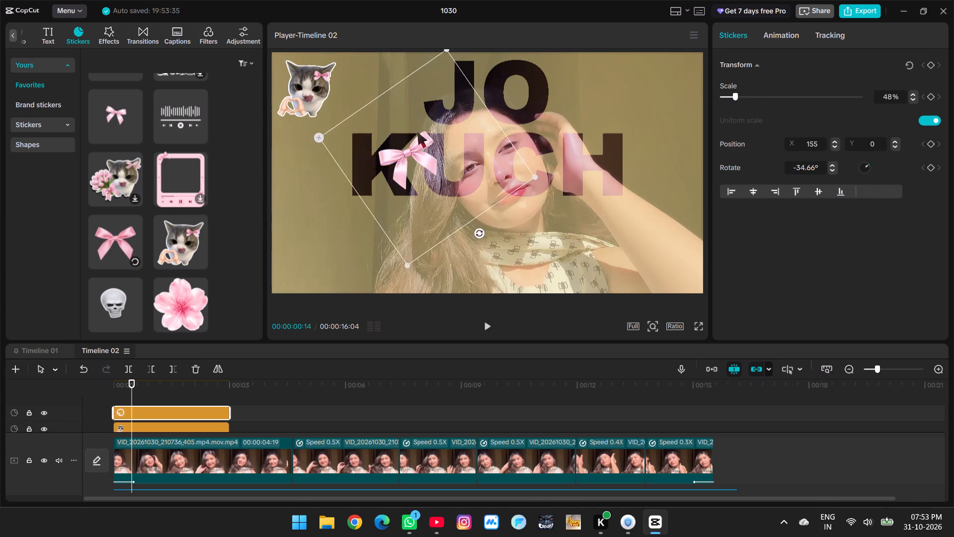
{"action": "left_click_drag", "start_coordinate": [417, 132], "coordinate": [431, 109]}
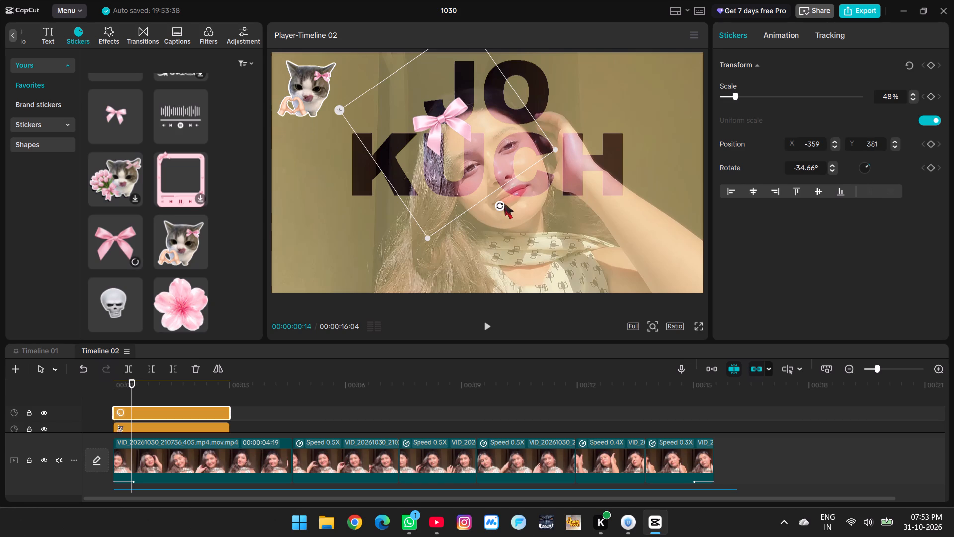
{"action": "left_click_drag", "start_coordinate": [503, 205], "coordinate": [483, 18]}
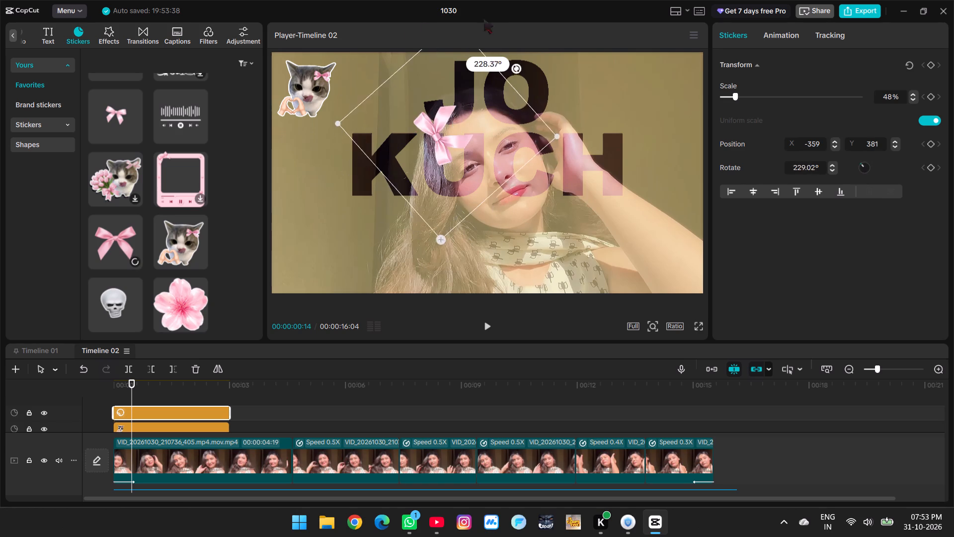
{"action": "left_click_drag", "start_coordinate": [483, 18], "coordinate": [550, 200]}
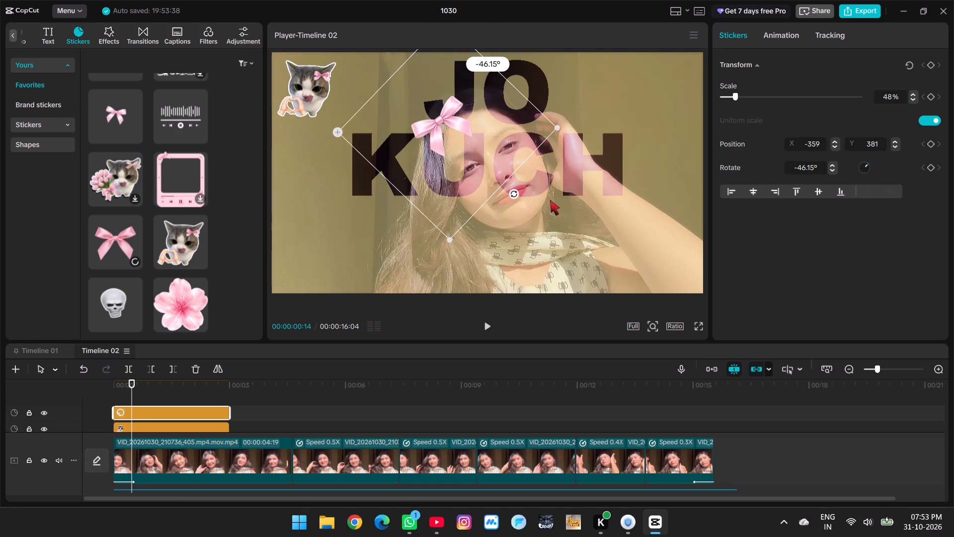
{"action": "left_click_drag", "start_coordinate": [550, 200], "coordinate": [549, 199]}
{"action": "left_click_drag", "start_coordinate": [473, 146], "coordinate": [472, 153]}
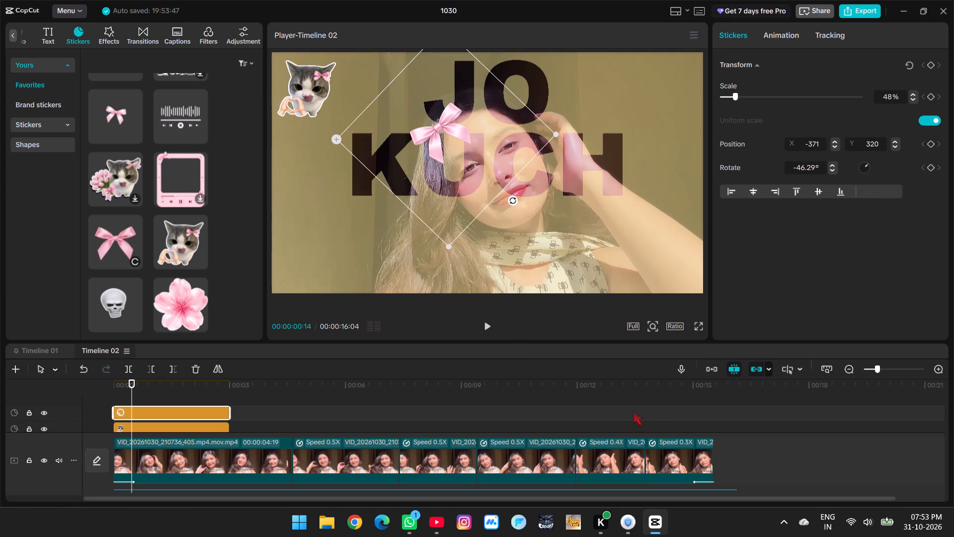
Check the bow sticker against the woman's moving head between 00:00:00:00 and 00:00:03:00.
{"action": "left_click", "coordinate": [712, 407]}
{"action": "left_click_drag", "start_coordinate": [712, 407], "coordinate": [233, 397]}
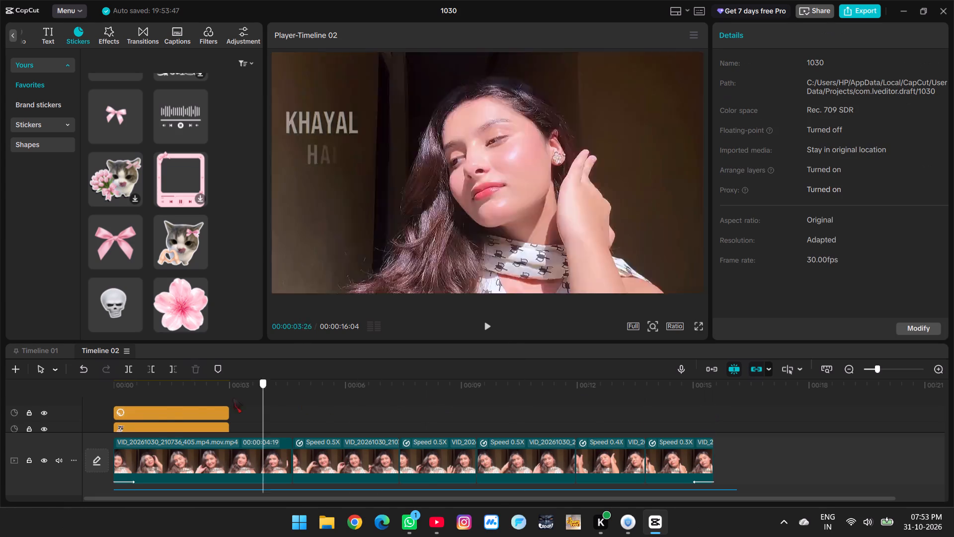
{"action": "left_click_drag", "start_coordinate": [233, 397], "coordinate": [87, 403]}
{"action": "scroll", "coordinate": [159, 393], "scroll_direction": "down", "scroll_amount": 1}
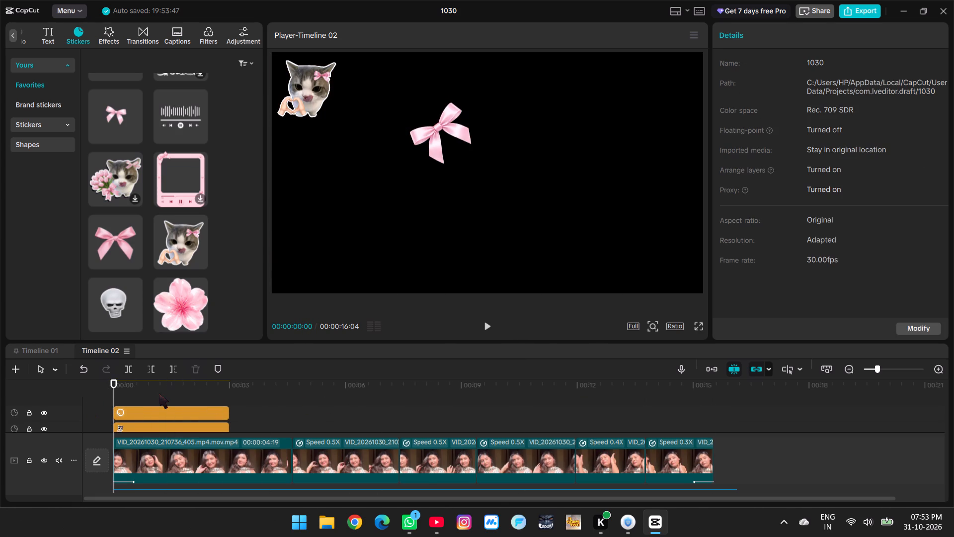
{"action": "left_click", "coordinate": [160, 393]}
{"action": "left_click_drag", "start_coordinate": [161, 393], "coordinate": [174, 400]}
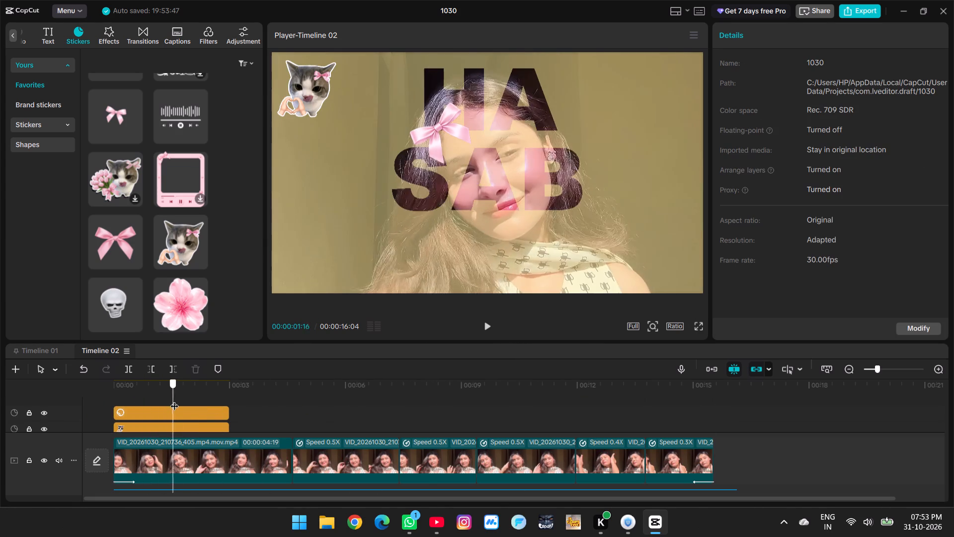
{"action": "left_click_drag", "start_coordinate": [174, 400], "coordinate": [229, 404]}
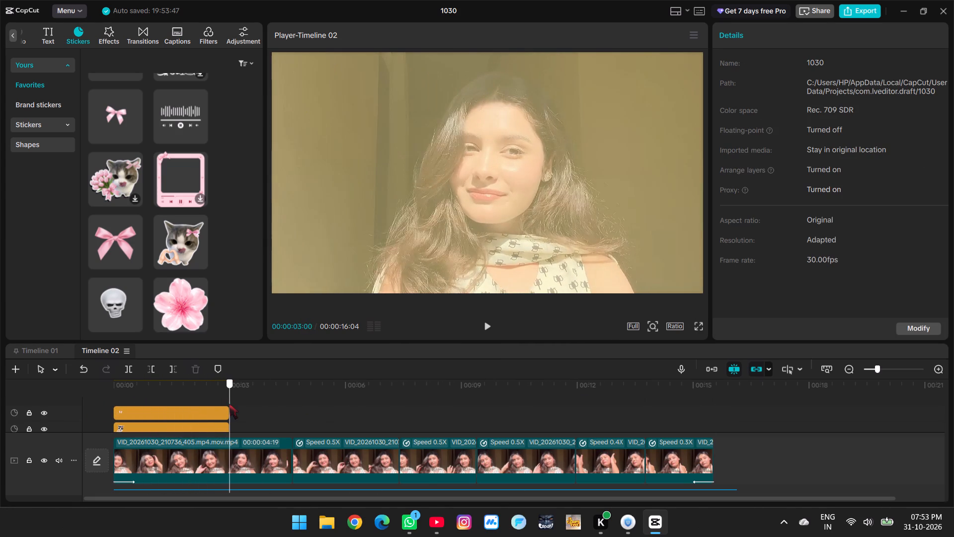
{"action": "left_click_drag", "start_coordinate": [229, 404], "coordinate": [105, 405]}
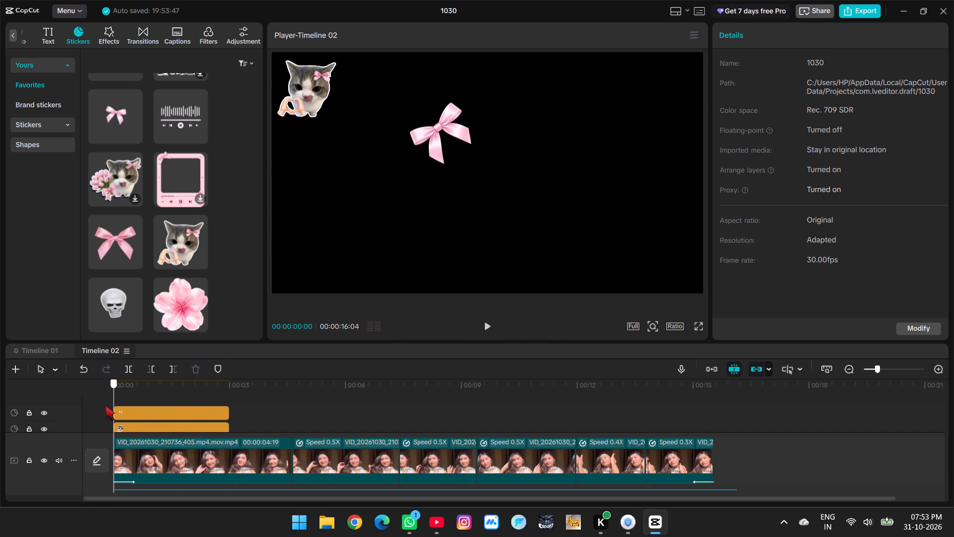
{"action": "left_click_drag", "start_coordinate": [105, 405], "coordinate": [141, 408]}
Select the bow sticker and hide the track holding the lyric compound clip.
{"action": "left_click", "coordinate": [153, 413]}
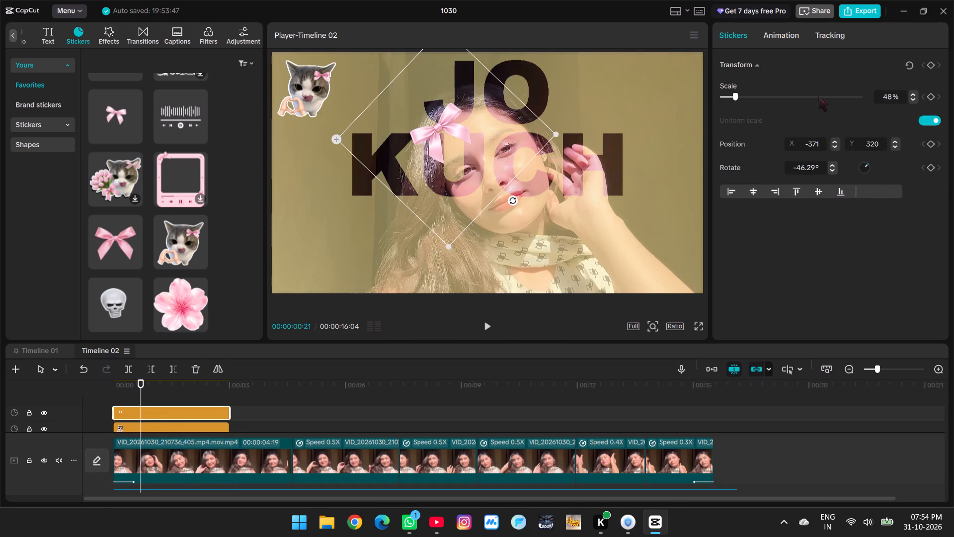
{"action": "scroll", "coordinate": [99, 400], "scroll_direction": "down", "scroll_amount": 4}
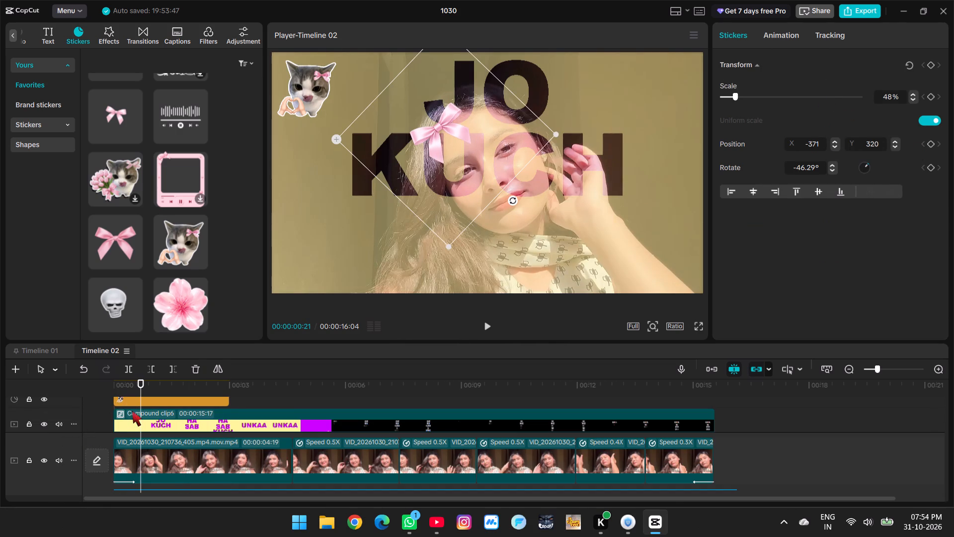
{"action": "left_click", "coordinate": [45, 423]}
{"action": "scroll", "coordinate": [277, 402], "scroll_direction": "up", "scroll_amount": 4}
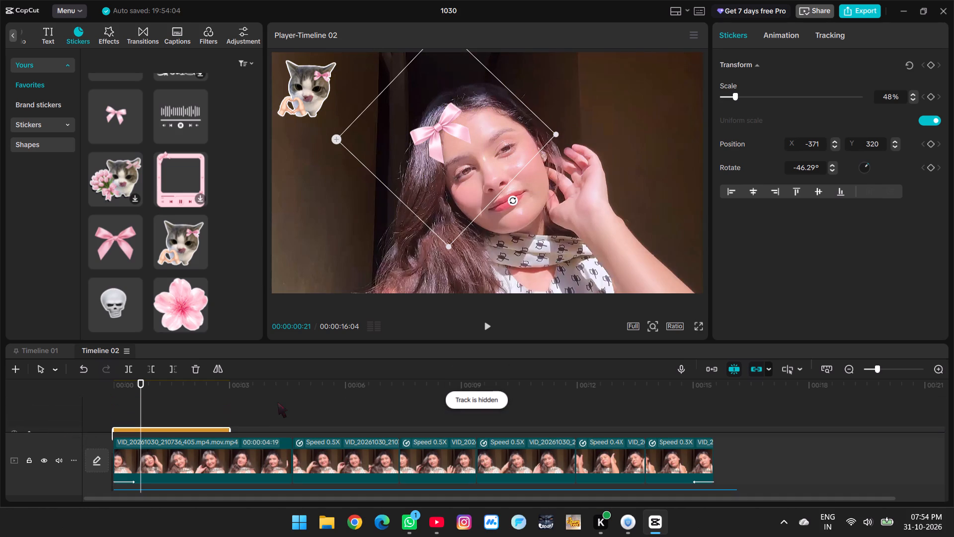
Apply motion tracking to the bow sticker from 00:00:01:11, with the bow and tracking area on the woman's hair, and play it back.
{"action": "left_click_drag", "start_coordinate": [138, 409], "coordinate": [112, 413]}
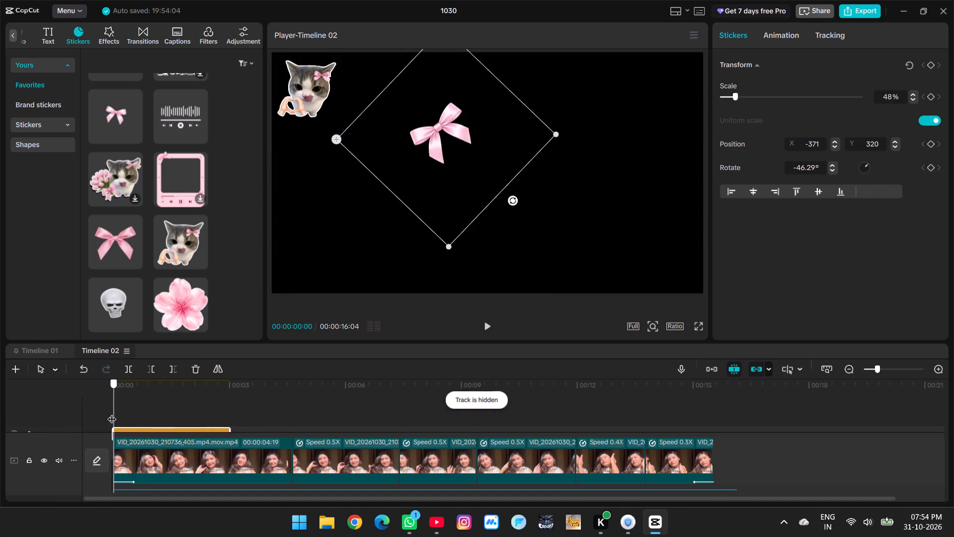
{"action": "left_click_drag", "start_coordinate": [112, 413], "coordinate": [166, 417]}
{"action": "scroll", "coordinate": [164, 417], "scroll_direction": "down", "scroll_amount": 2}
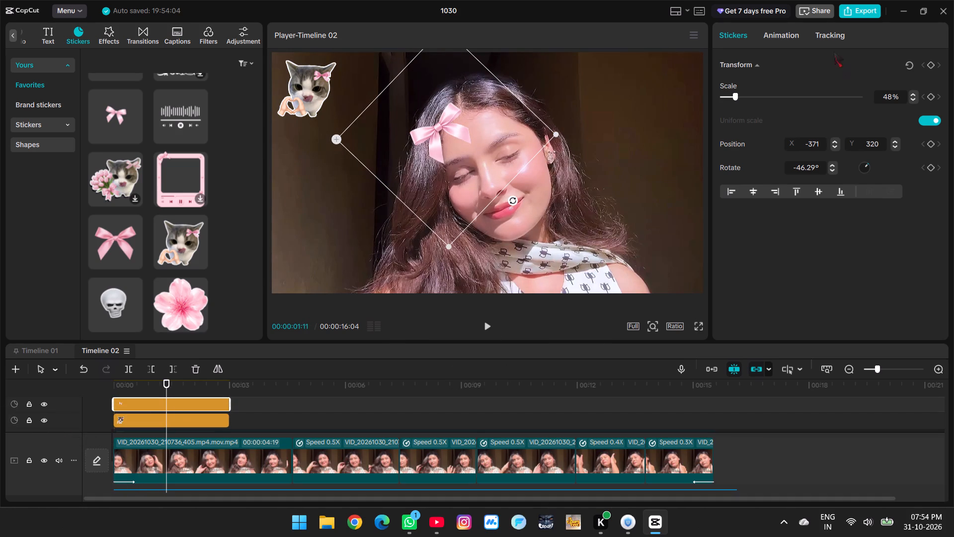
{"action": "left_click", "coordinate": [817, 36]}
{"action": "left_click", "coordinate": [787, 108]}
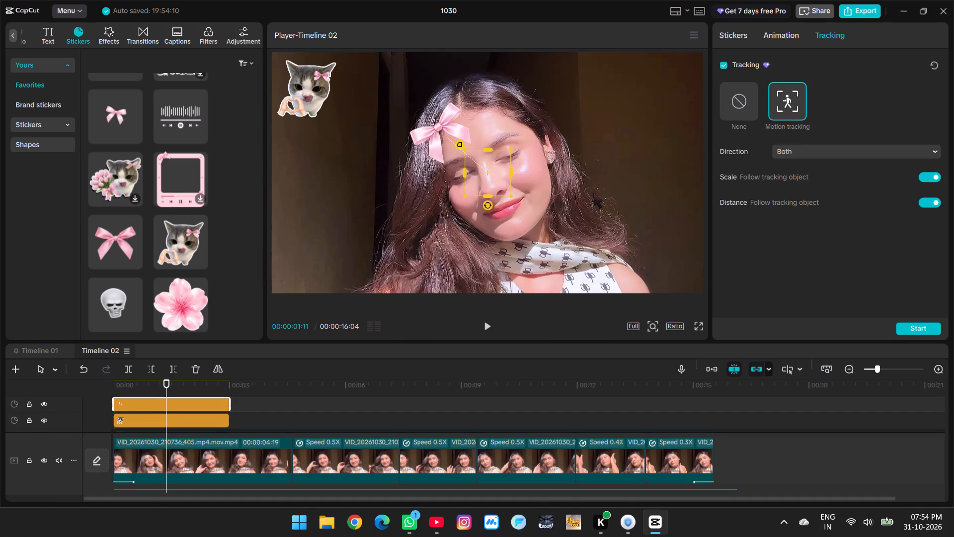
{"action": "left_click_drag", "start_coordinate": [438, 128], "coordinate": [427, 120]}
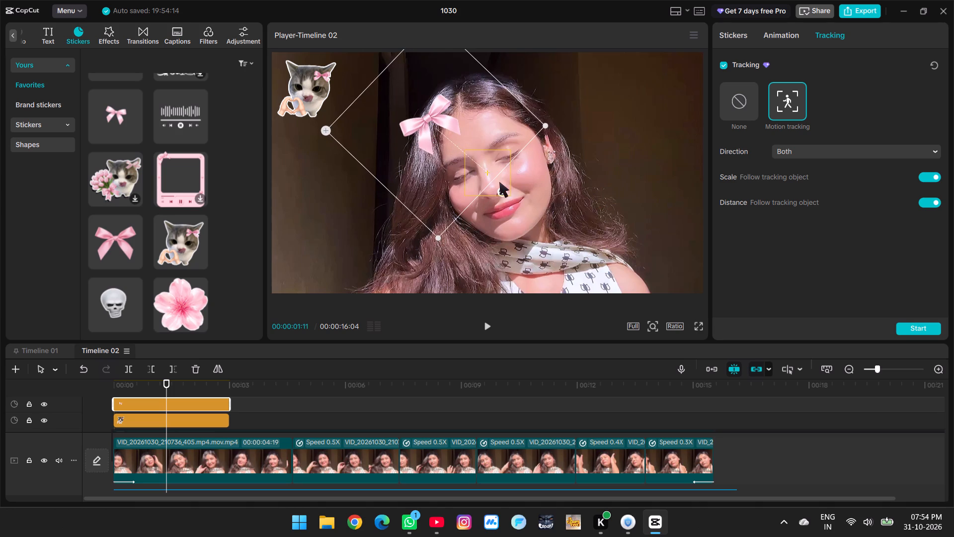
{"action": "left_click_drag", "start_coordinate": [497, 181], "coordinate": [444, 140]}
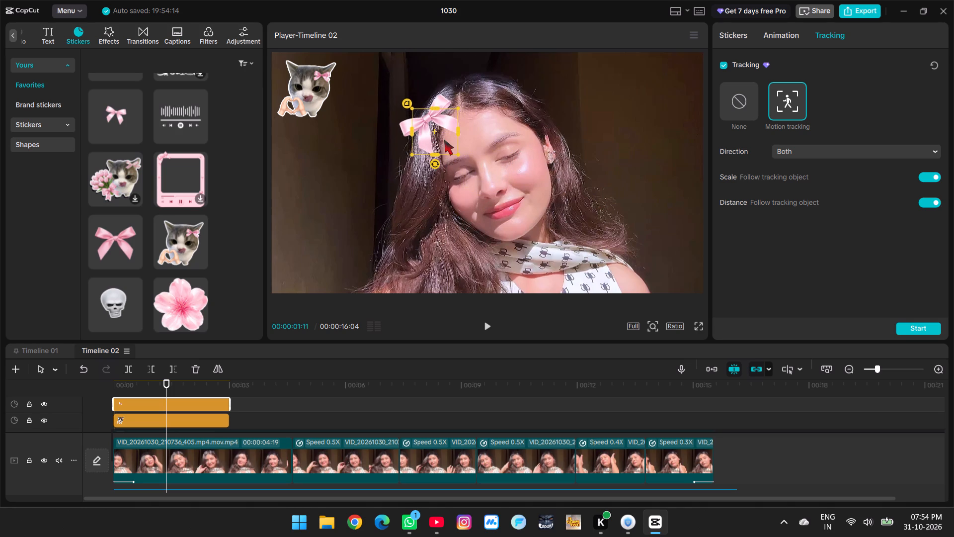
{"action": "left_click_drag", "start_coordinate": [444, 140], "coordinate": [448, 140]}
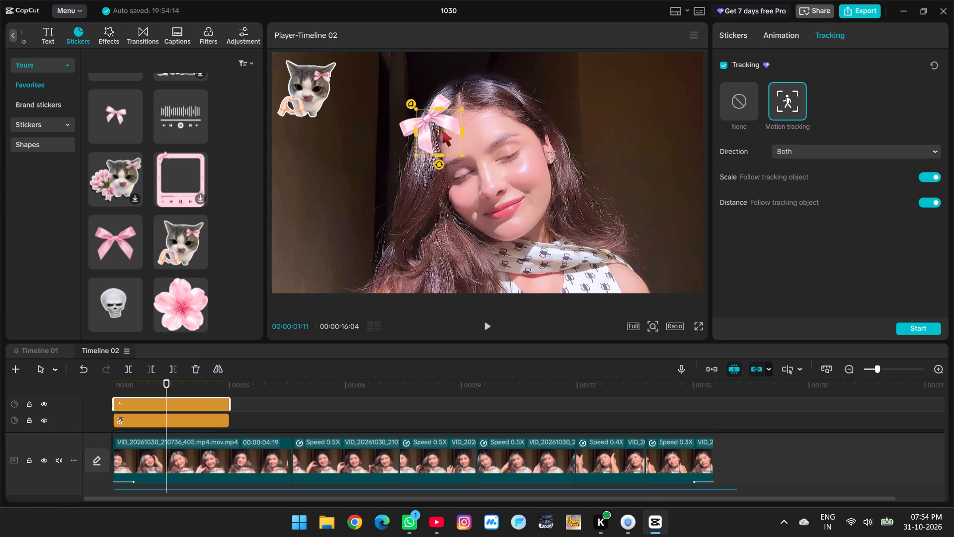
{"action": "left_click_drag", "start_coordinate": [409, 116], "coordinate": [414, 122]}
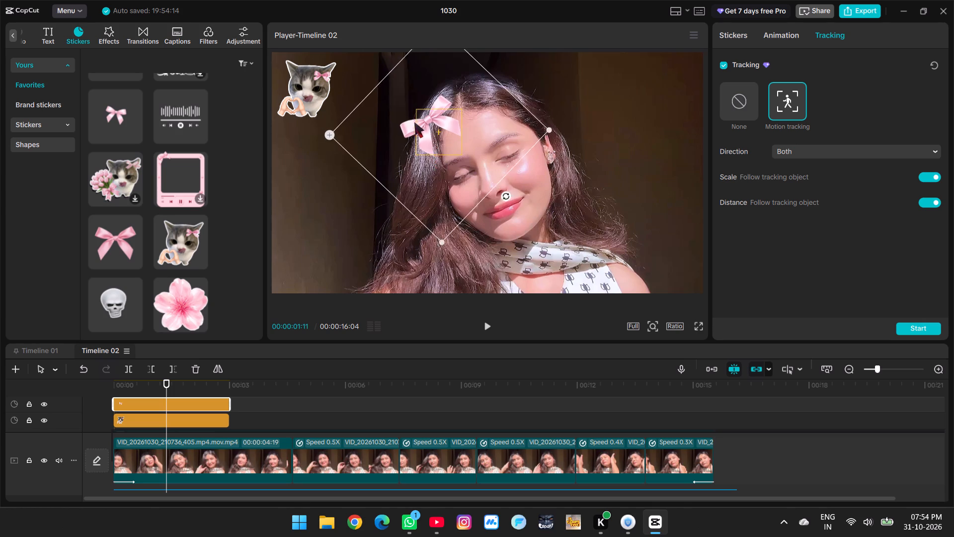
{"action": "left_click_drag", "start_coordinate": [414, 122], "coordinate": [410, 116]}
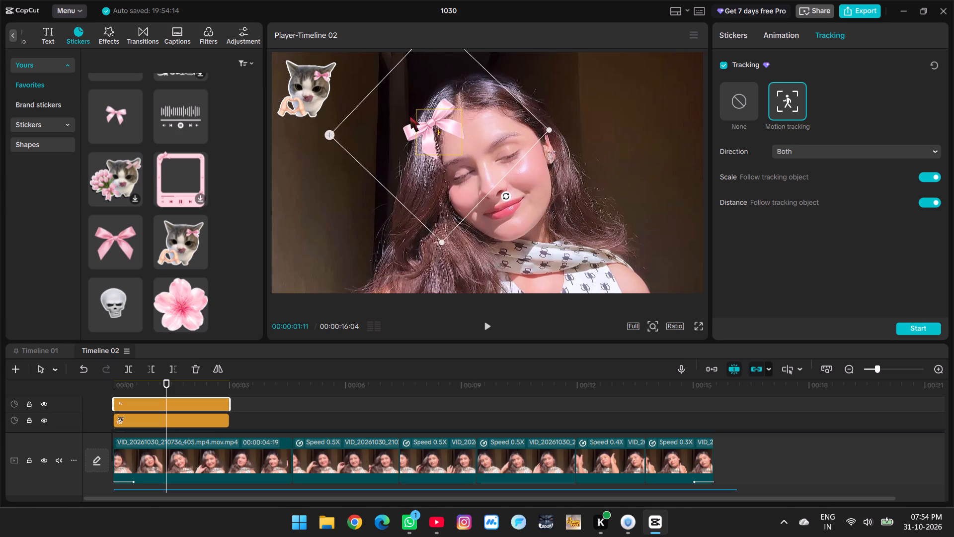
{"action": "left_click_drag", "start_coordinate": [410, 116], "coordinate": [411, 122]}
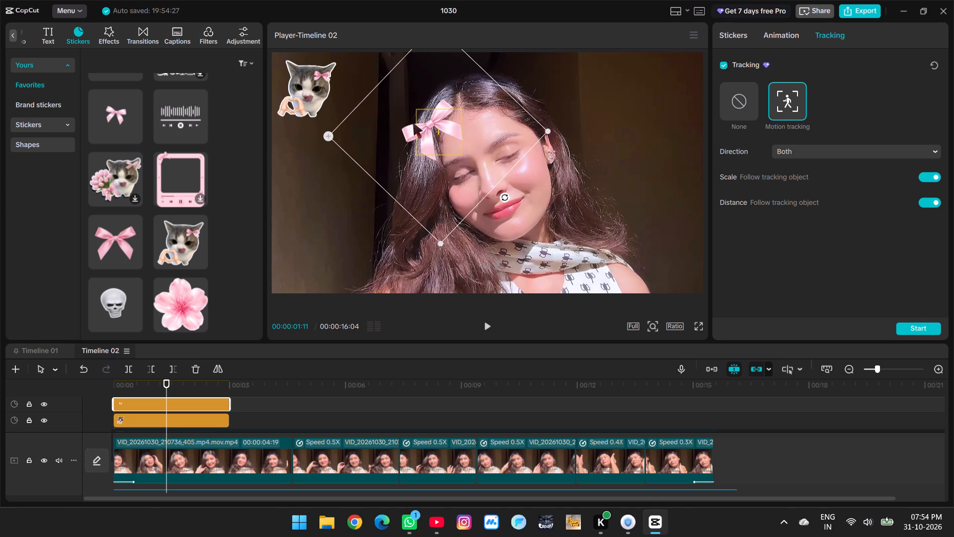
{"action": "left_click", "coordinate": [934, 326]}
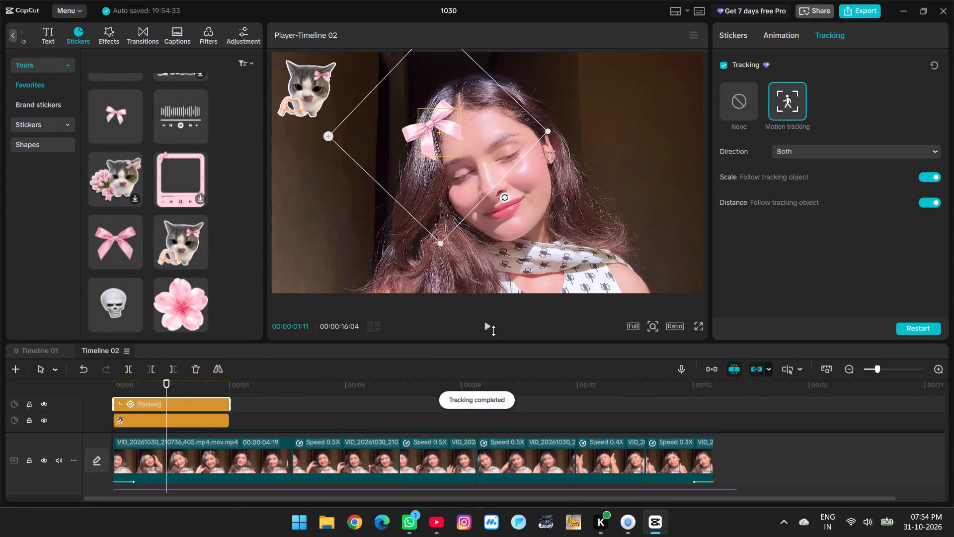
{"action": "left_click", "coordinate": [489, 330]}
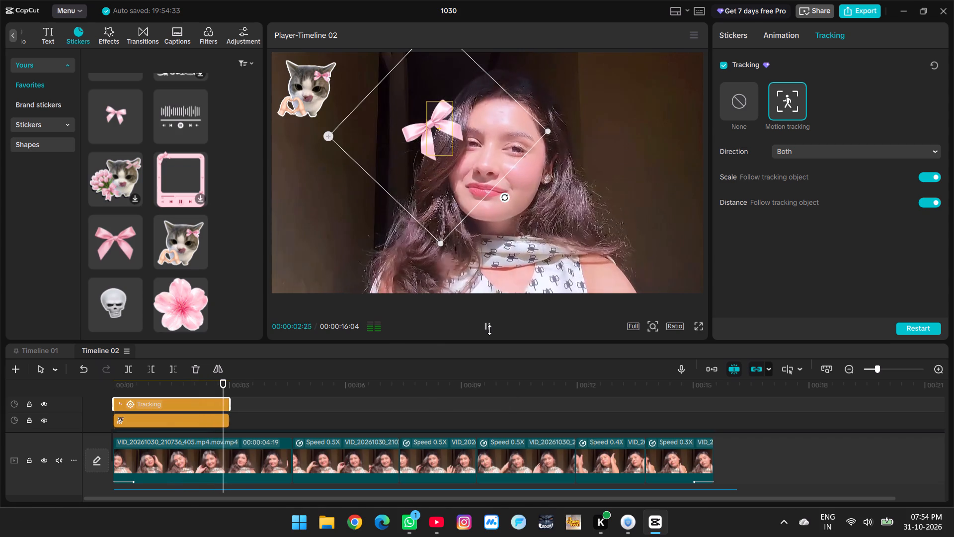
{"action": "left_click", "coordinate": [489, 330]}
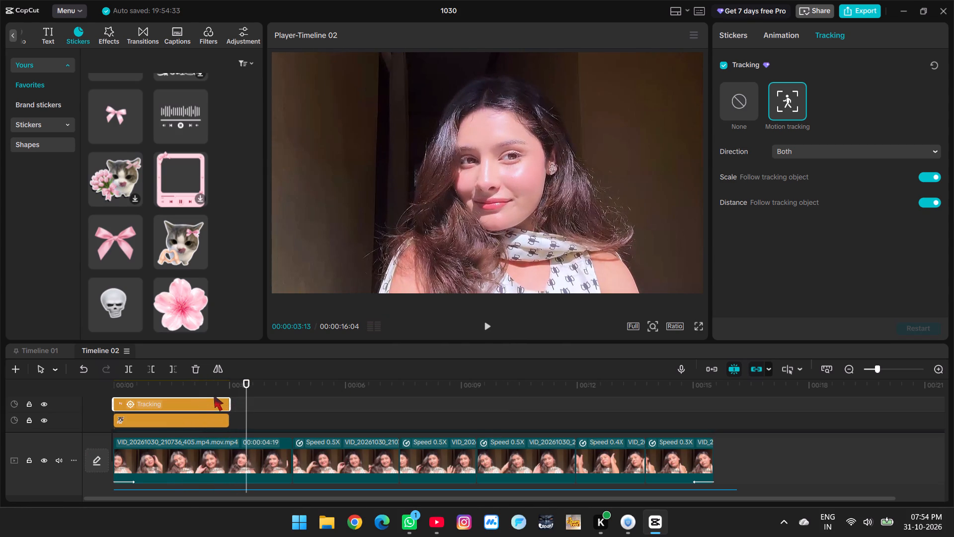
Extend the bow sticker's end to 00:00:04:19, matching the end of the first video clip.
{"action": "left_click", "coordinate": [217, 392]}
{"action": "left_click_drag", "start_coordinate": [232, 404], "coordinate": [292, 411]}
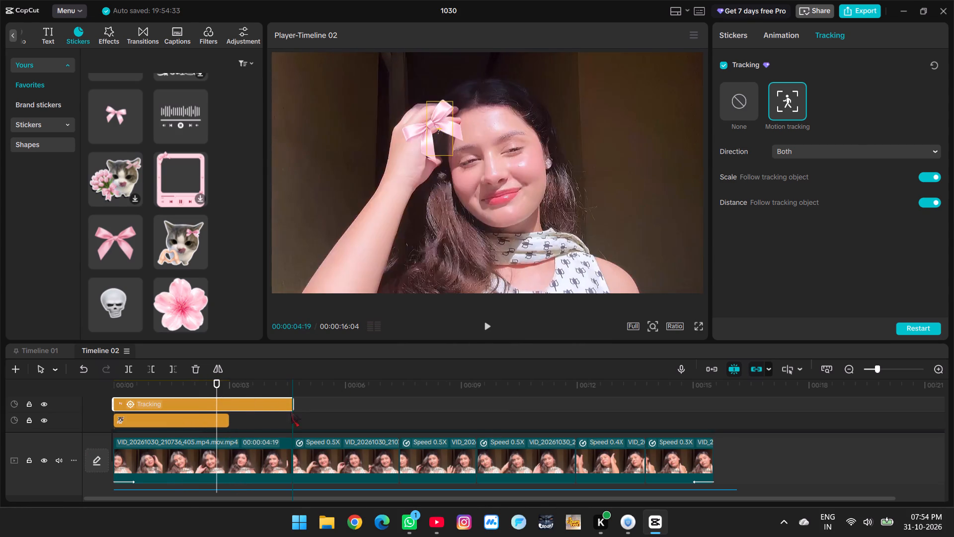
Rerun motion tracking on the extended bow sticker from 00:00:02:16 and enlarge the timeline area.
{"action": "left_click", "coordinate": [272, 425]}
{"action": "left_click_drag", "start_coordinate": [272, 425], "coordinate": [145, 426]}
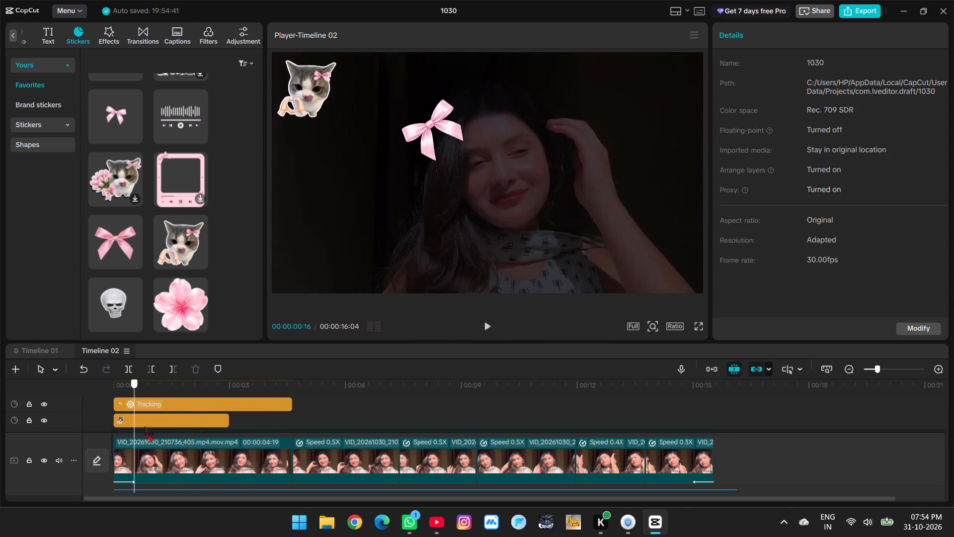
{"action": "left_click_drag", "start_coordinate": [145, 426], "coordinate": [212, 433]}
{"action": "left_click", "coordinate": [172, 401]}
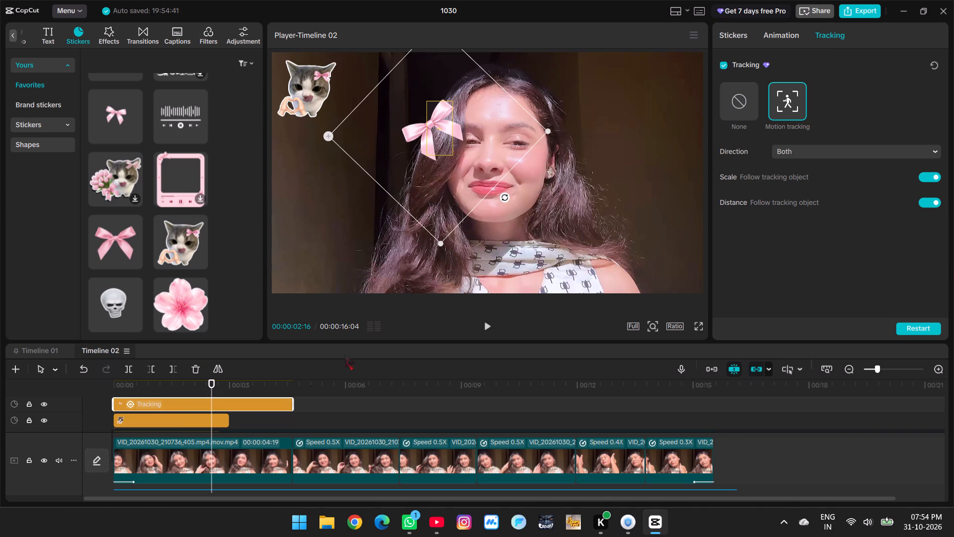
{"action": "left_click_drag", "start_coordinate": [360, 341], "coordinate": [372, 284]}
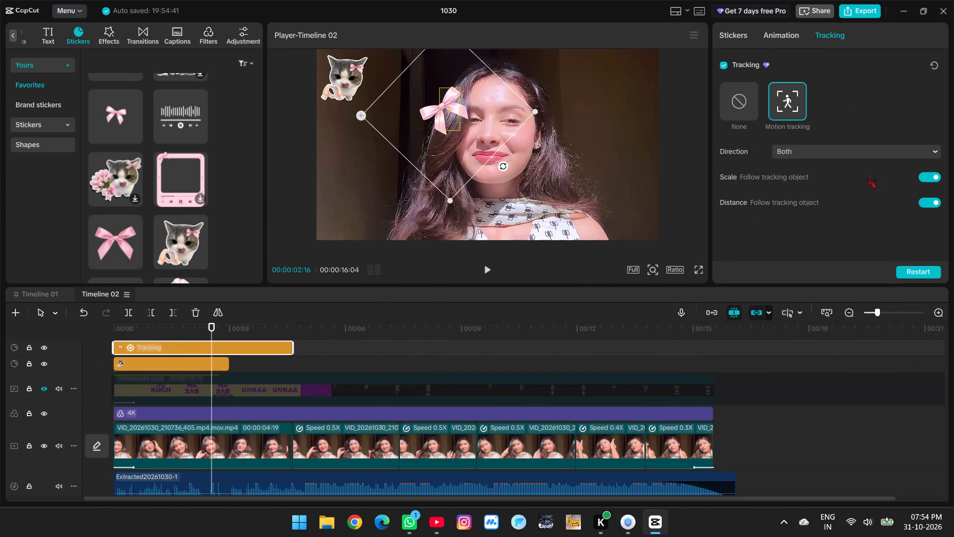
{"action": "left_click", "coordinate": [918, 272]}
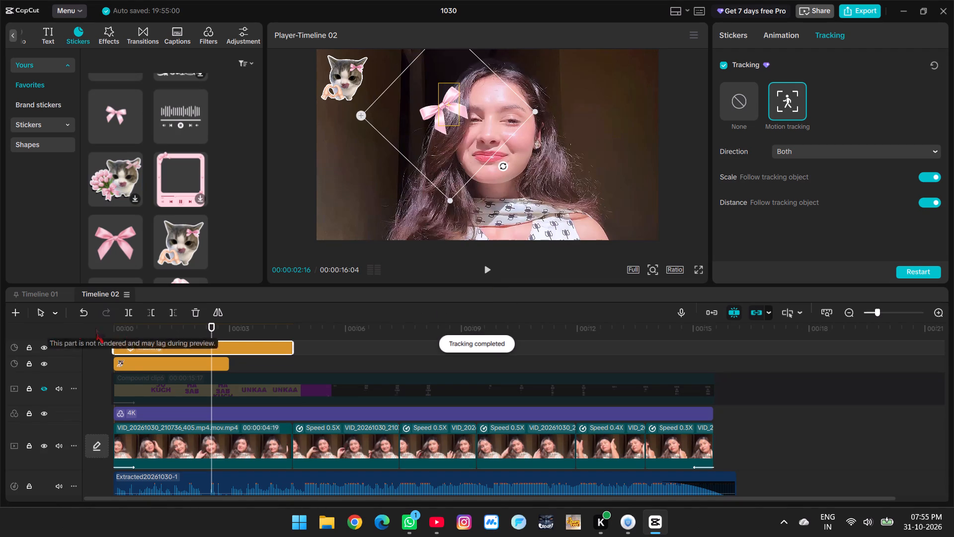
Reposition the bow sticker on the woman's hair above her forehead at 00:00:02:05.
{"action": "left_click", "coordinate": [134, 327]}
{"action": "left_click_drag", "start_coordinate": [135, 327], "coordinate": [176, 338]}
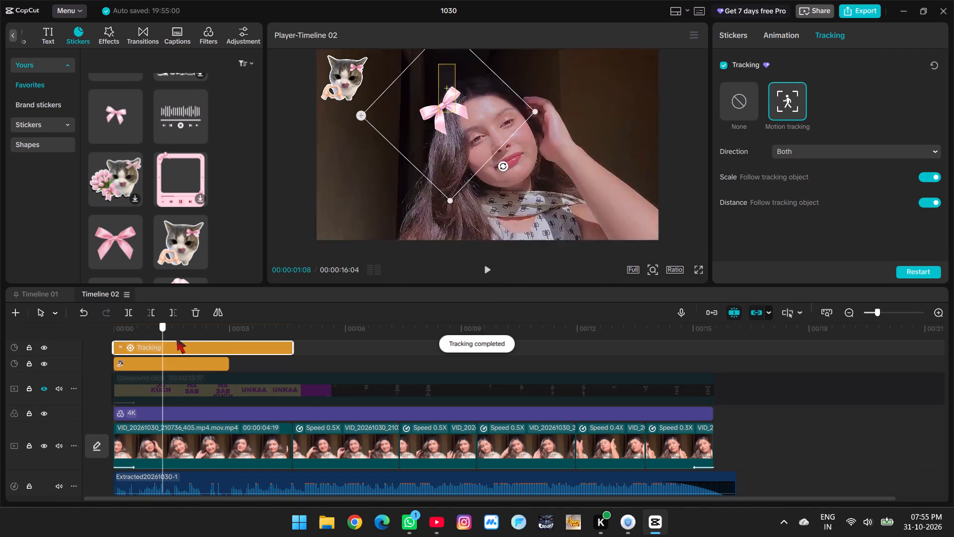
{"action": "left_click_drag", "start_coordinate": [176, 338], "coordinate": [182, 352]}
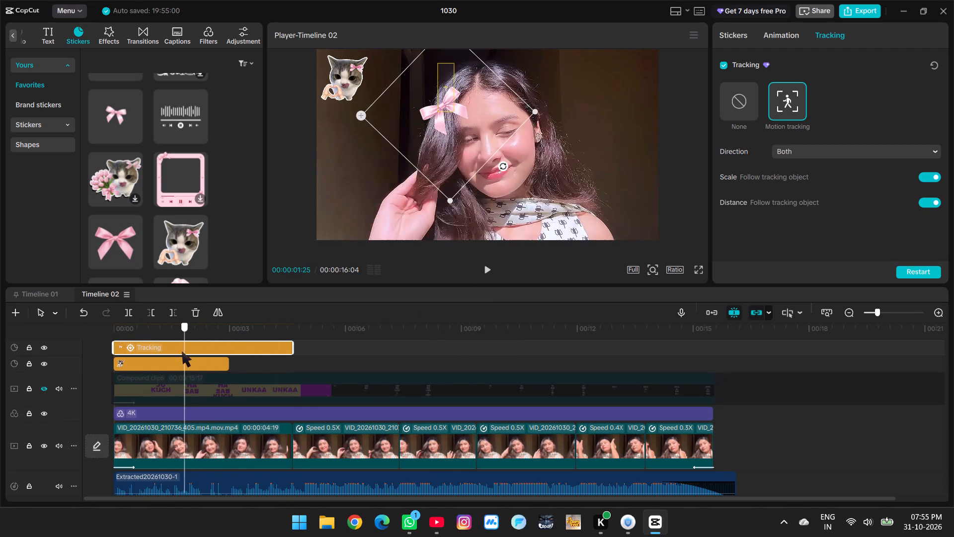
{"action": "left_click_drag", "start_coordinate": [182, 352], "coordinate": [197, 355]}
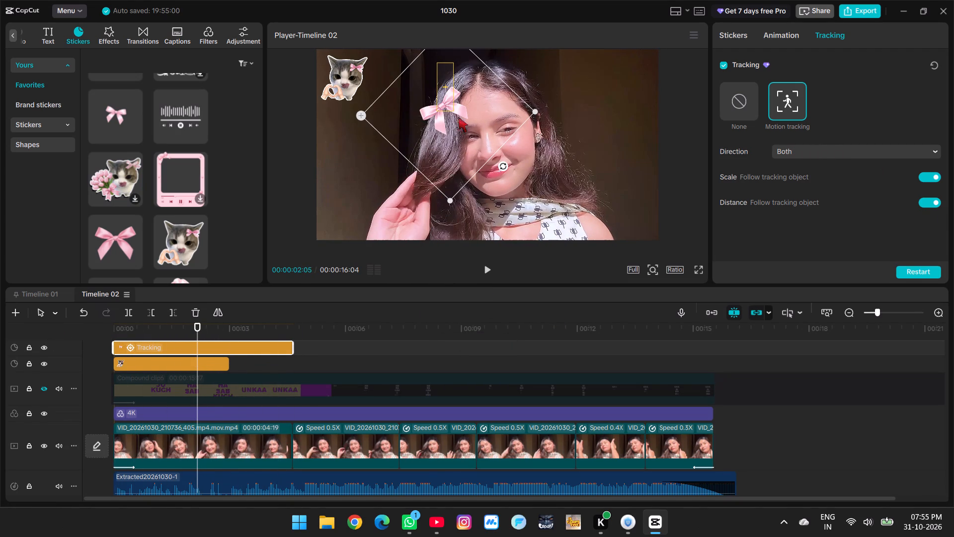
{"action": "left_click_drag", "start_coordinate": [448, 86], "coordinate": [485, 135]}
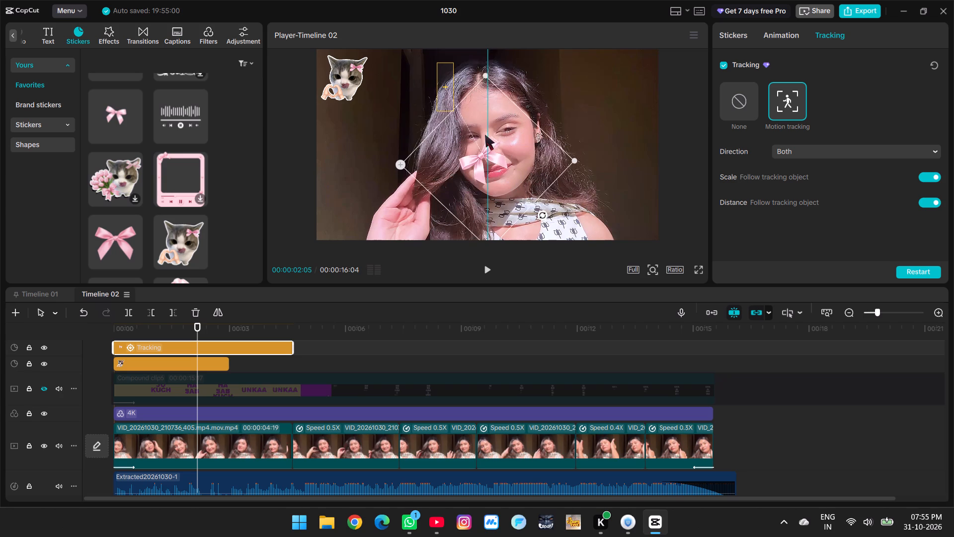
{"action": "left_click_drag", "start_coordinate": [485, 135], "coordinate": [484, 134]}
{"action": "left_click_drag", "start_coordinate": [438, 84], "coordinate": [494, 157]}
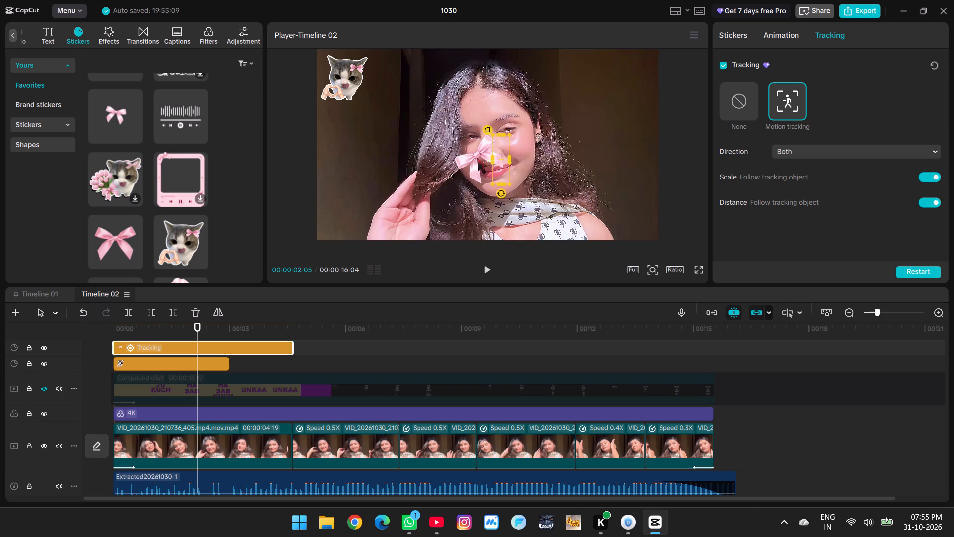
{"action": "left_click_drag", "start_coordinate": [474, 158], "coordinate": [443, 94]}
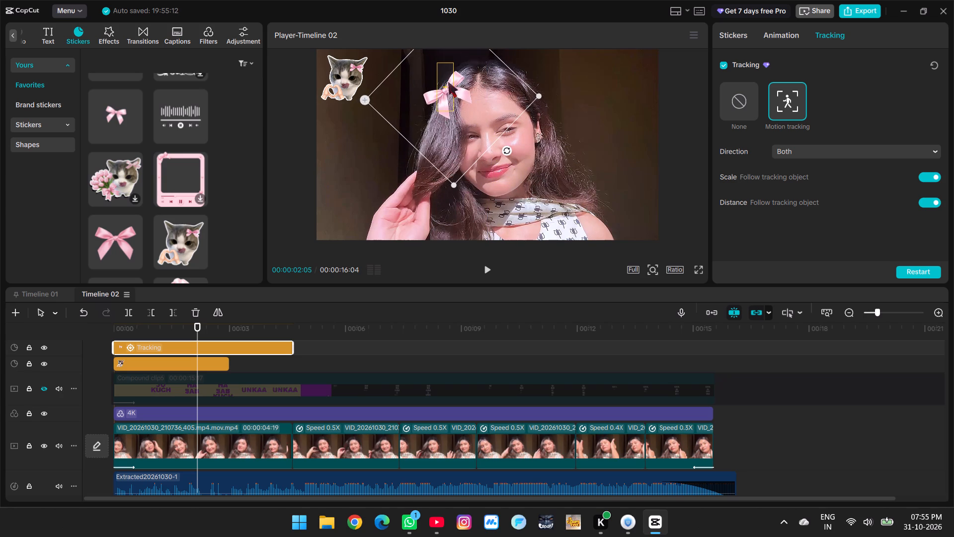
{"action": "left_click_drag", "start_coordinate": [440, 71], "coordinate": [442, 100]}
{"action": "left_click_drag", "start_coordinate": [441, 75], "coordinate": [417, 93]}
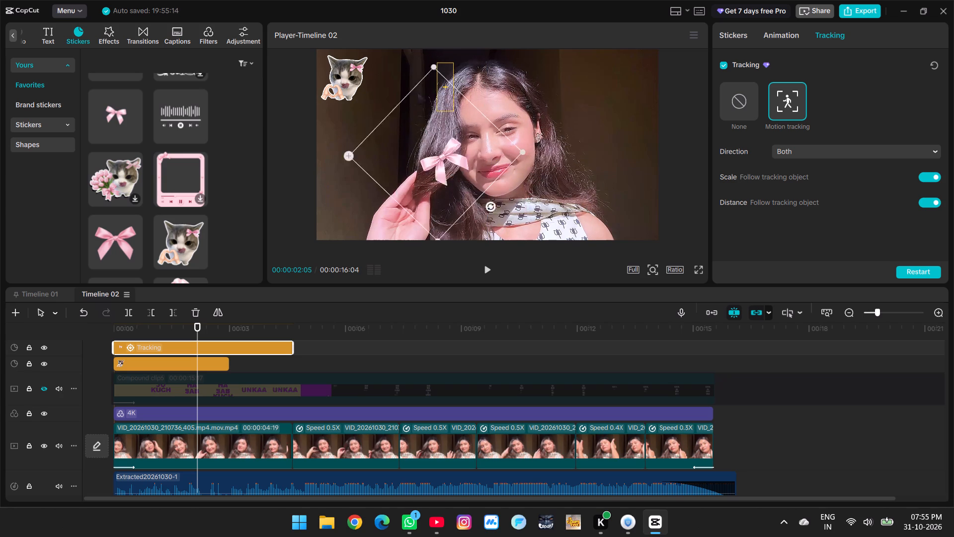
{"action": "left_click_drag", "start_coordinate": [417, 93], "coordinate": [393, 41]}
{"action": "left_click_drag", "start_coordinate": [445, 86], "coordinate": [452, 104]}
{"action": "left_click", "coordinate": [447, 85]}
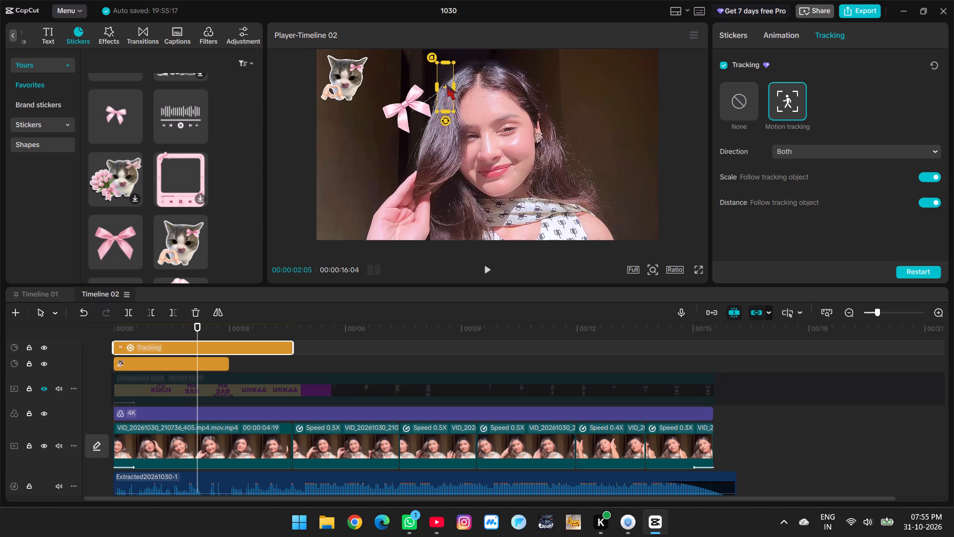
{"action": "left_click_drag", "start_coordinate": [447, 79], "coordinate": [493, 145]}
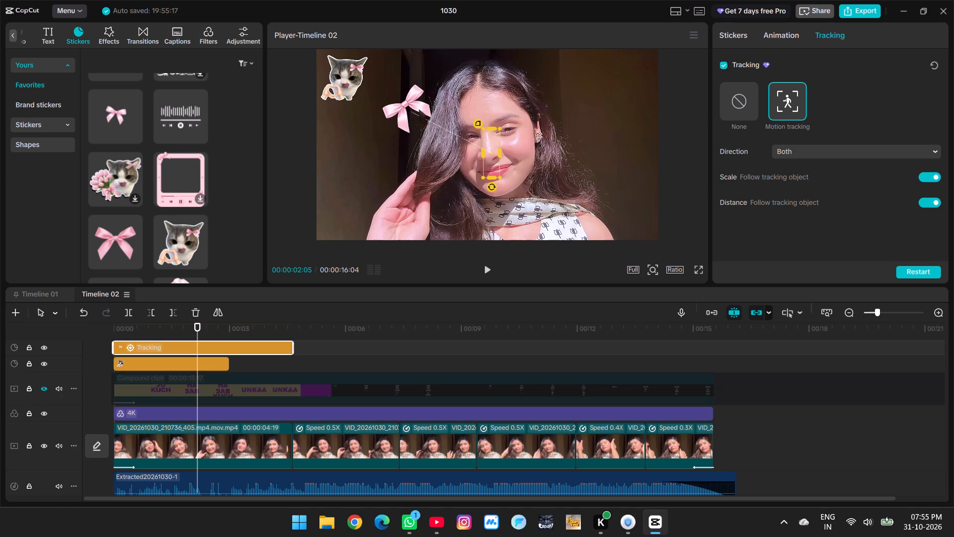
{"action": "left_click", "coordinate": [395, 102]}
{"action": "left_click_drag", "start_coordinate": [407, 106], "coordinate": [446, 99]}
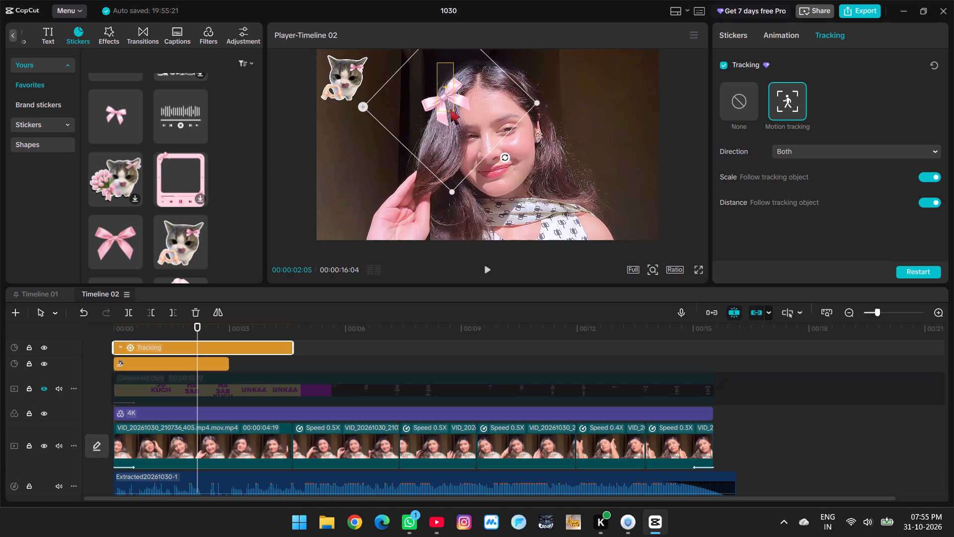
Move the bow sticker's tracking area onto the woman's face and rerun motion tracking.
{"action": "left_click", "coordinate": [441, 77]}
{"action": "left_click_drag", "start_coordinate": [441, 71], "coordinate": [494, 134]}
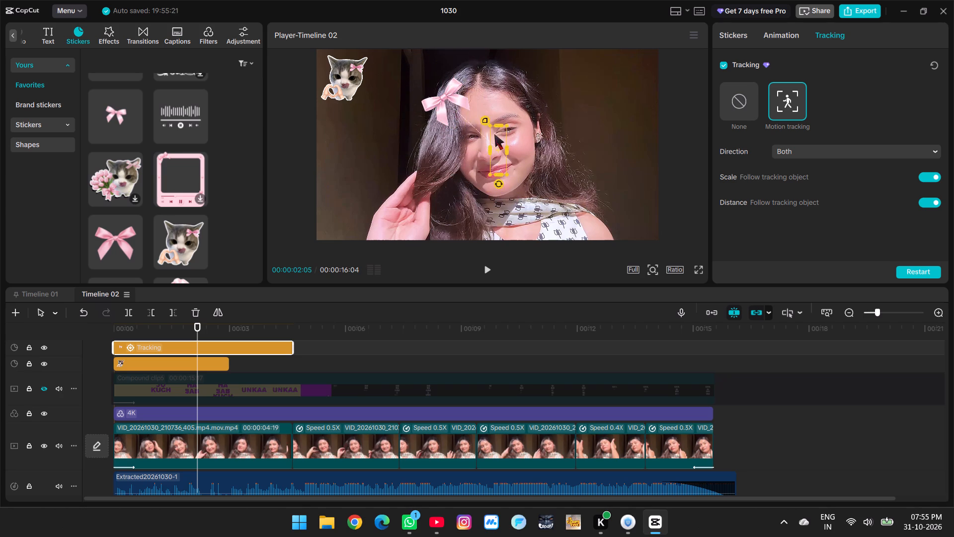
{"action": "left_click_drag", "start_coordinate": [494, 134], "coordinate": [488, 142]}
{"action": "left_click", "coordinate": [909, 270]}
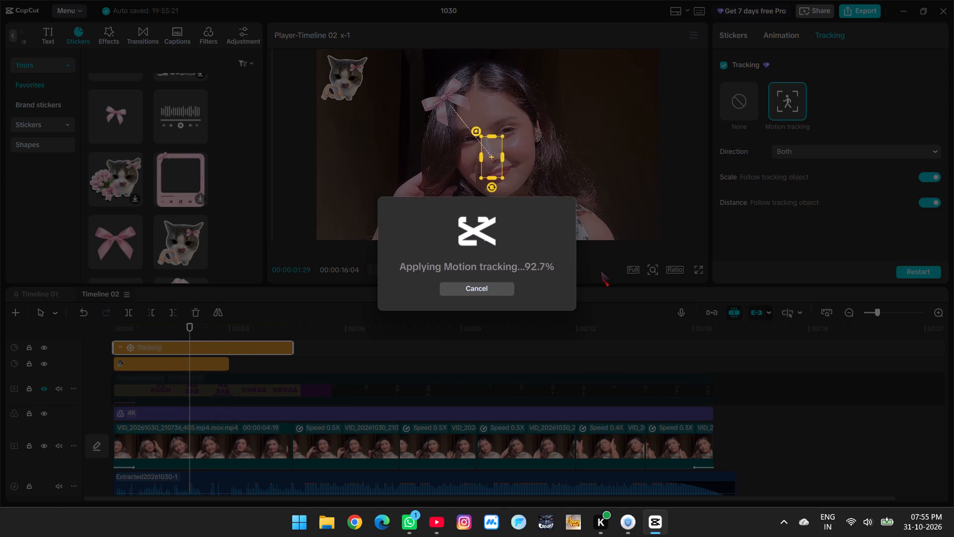
Check the tracked bow sticker across its clip and delete it from the timeline.
{"action": "left_click", "coordinate": [182, 330]}
{"action": "left_click_drag", "start_coordinate": [182, 330], "coordinate": [289, 351]}
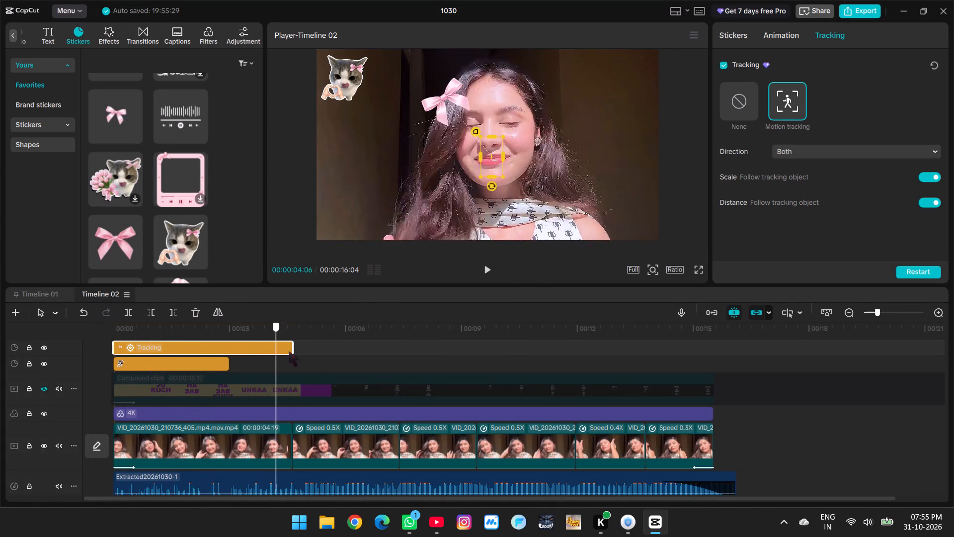
{"action": "left_click_drag", "start_coordinate": [289, 351], "coordinate": [291, 361]}
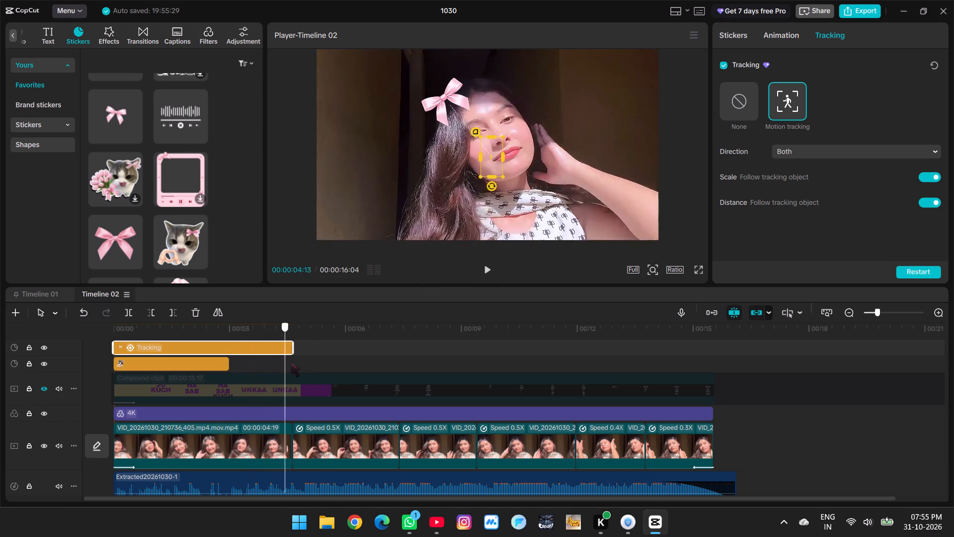
{"action": "left_click_drag", "start_coordinate": [291, 361], "coordinate": [231, 360]}
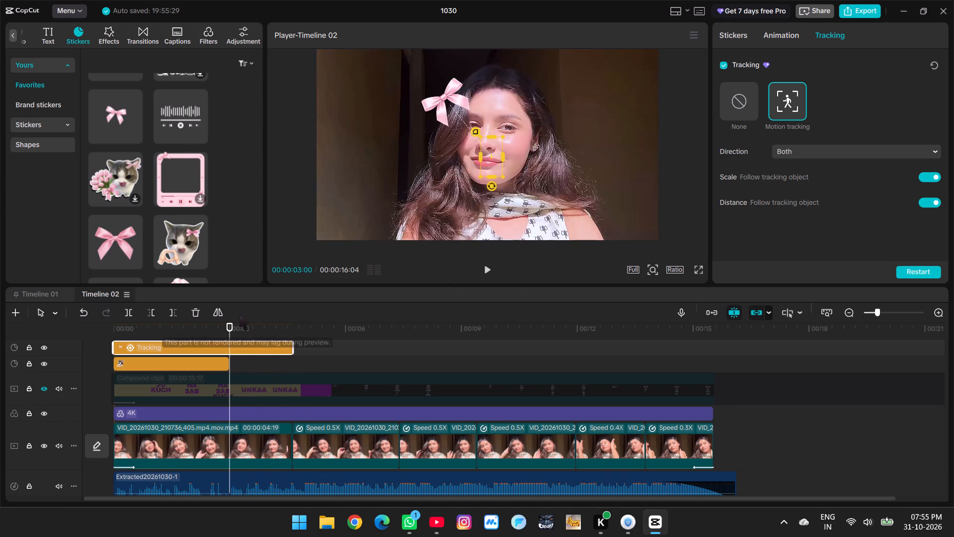
{"action": "left_click", "coordinate": [198, 316]}
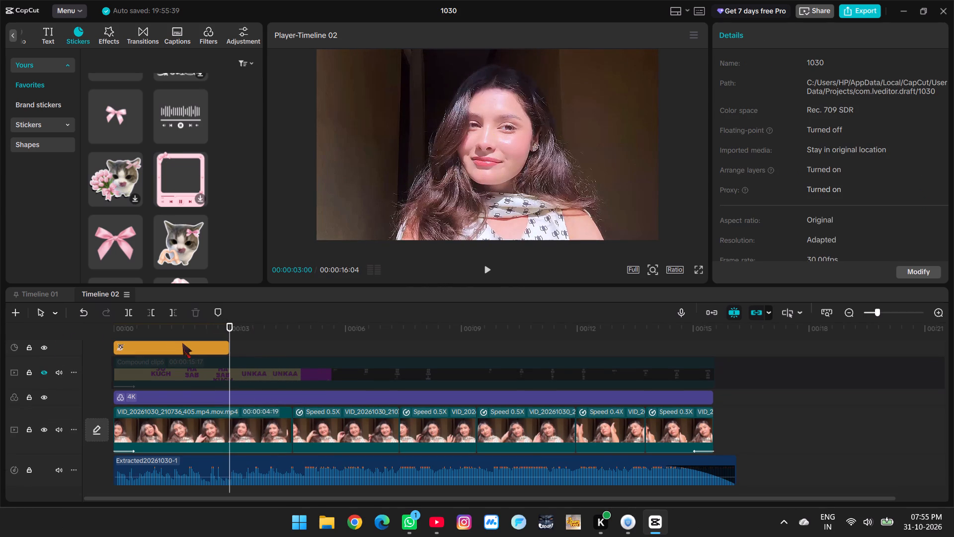
Return to the start of the timeline and browse the favorite and trending stickers for another decoration.
{"action": "left_click", "coordinate": [213, 331]}
{"action": "left_click_drag", "start_coordinate": [211, 331], "coordinate": [78, 331]}
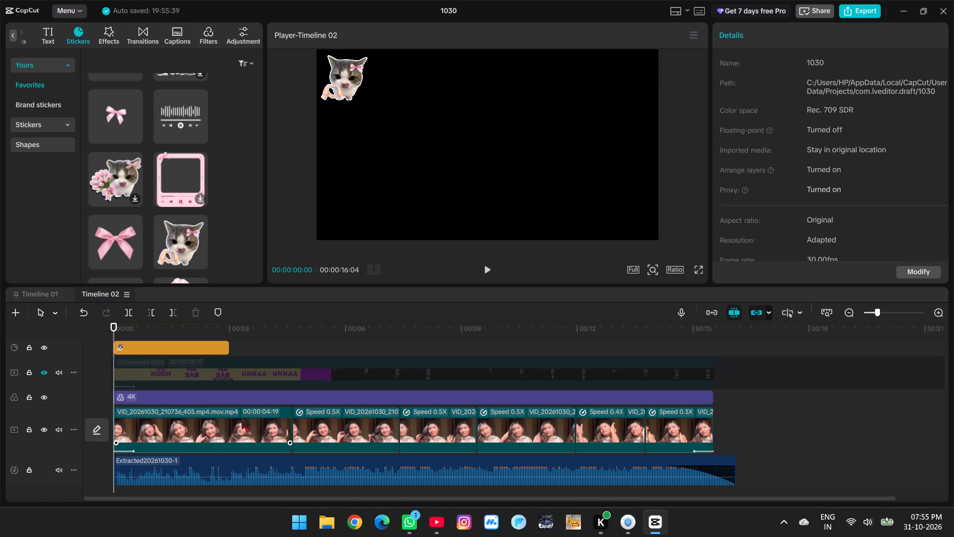
{"action": "scroll", "coordinate": [241, 417], "scroll_direction": "up", "scroll_amount": 1}
{"action": "scroll", "coordinate": [105, 203], "scroll_direction": "down", "scroll_amount": 4}
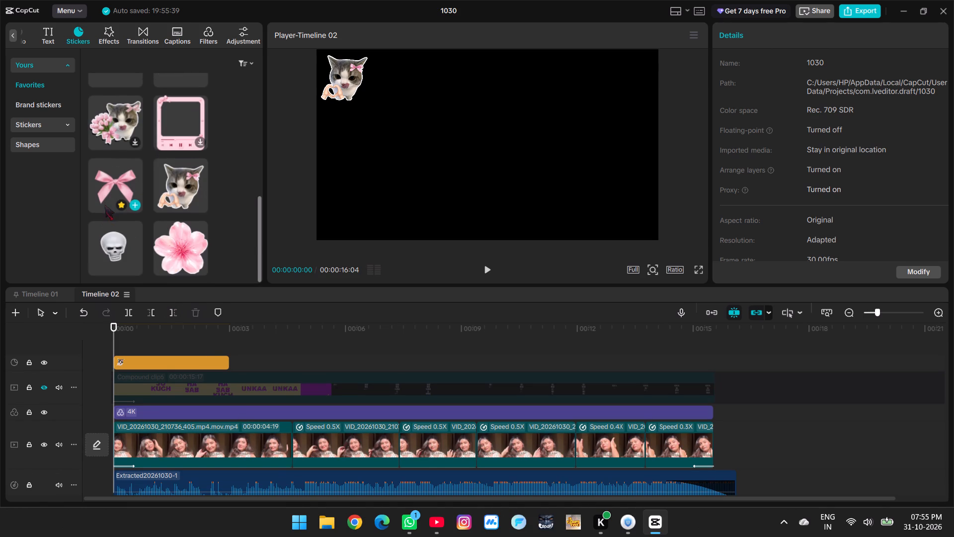
{"action": "scroll", "coordinate": [105, 205], "scroll_direction": "up", "scroll_amount": 2}
{"action": "left_click", "coordinate": [35, 119]}
{"action": "scroll", "coordinate": [174, 210], "scroll_direction": "down", "scroll_amount": 3}
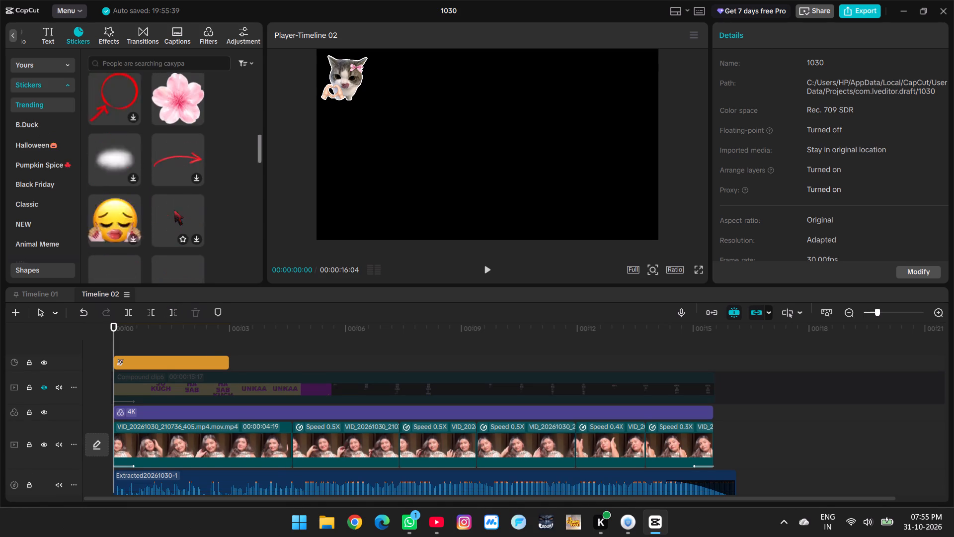
{"action": "scroll", "coordinate": [174, 210], "scroll_direction": "down", "scroll_amount": 1}
Look through the video effects listed for the search term "dots".
{"action": "left_click", "coordinate": [101, 36]}
{"action": "scroll", "coordinate": [107, 100], "scroll_direction": "down", "scroll_amount": 1}
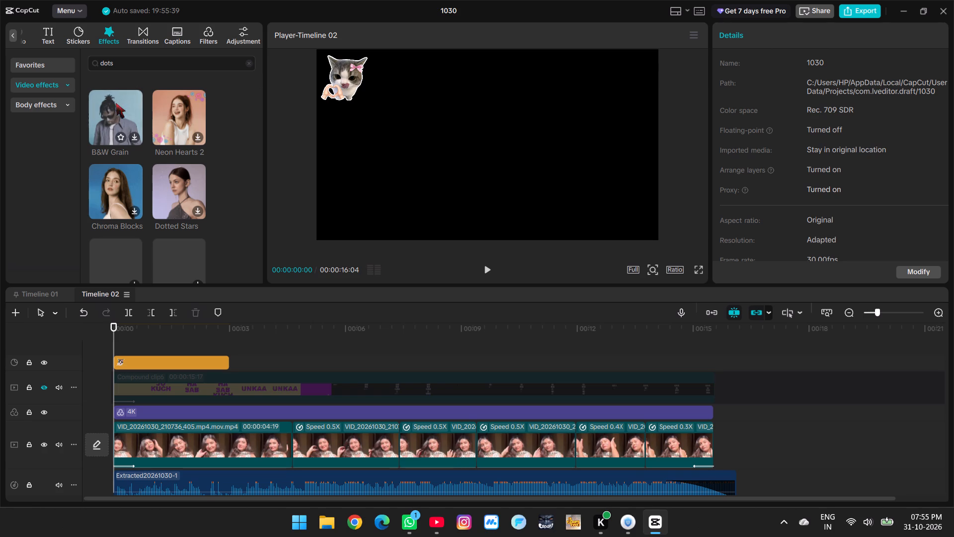
{"action": "scroll", "coordinate": [116, 106], "scroll_direction": "down", "scroll_amount": 3}
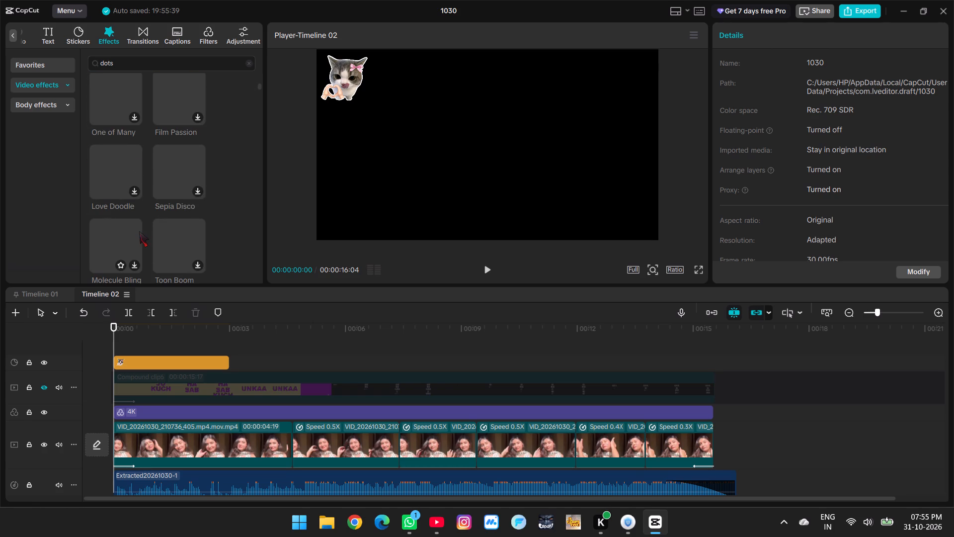
{"action": "scroll", "coordinate": [139, 231], "scroll_direction": "up", "scroll_amount": 1}
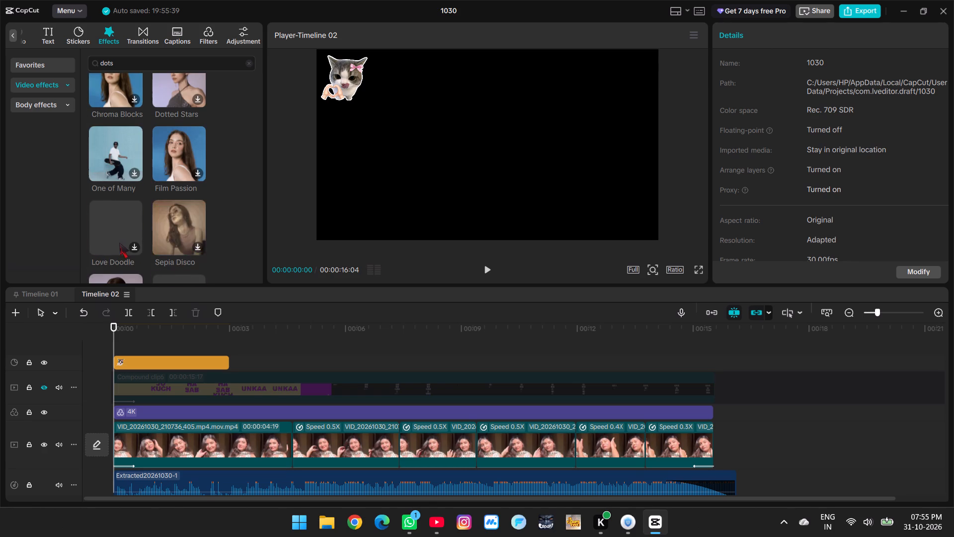
{"action": "scroll", "coordinate": [119, 243], "scroll_direction": "down", "scroll_amount": 1}
{"action": "scroll", "coordinate": [157, 242], "scroll_direction": "up", "scroll_amount": 1}
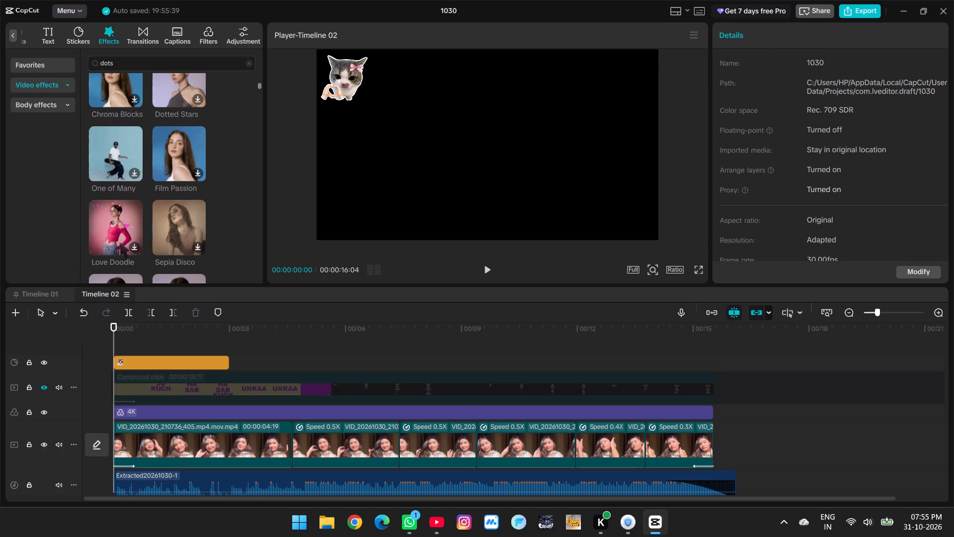
{"action": "scroll", "coordinate": [106, 236], "scroll_direction": "up", "scroll_amount": 1}
{"action": "scroll", "coordinate": [106, 150], "scroll_direction": "up", "scroll_amount": 1}
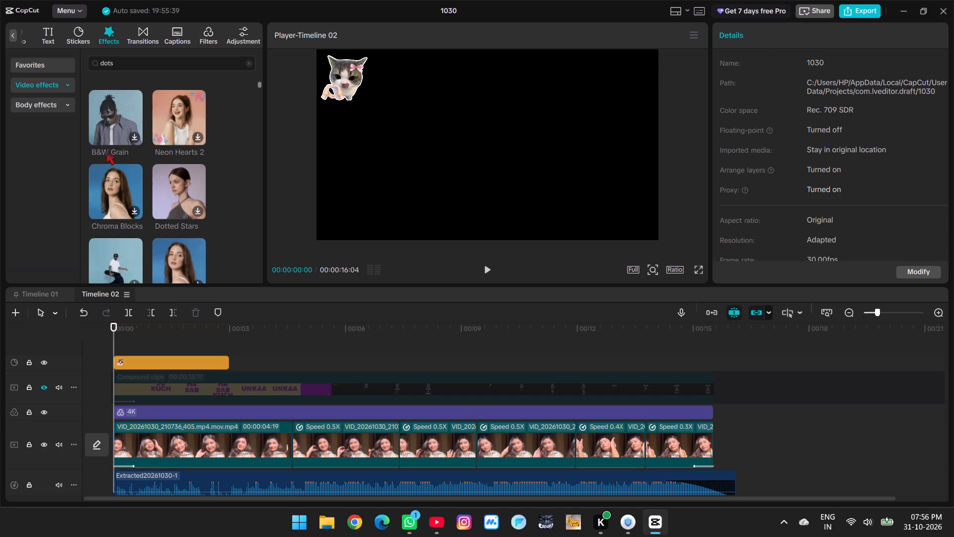
Look through the favorite video effects and favorite body effects.
{"action": "left_click", "coordinate": [43, 70]}
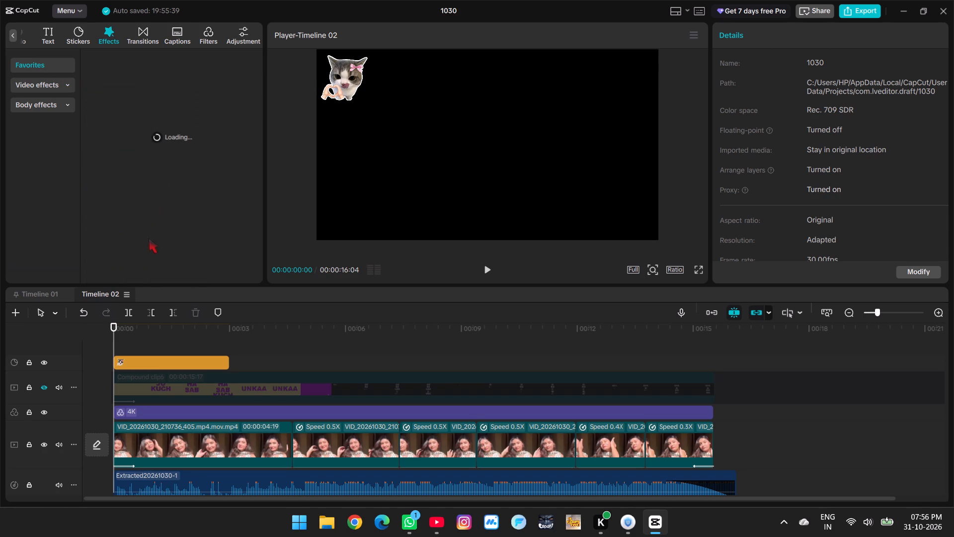
{"action": "scroll", "coordinate": [147, 241], "scroll_direction": "down", "scroll_amount": 8}
{"action": "scroll", "coordinate": [142, 251], "scroll_direction": "up", "scroll_amount": 1}
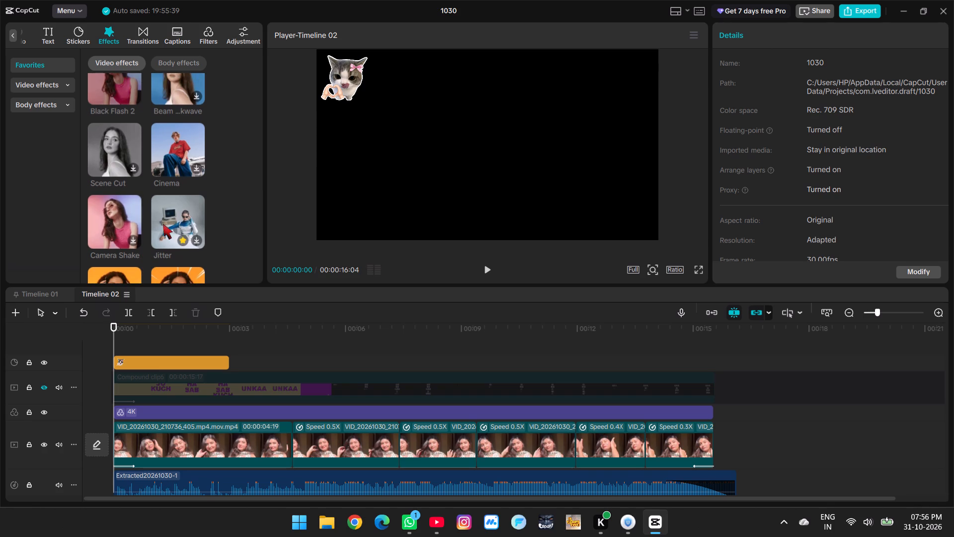
{"action": "scroll", "coordinate": [163, 224], "scroll_direction": "up", "scroll_amount": 1}
{"action": "scroll", "coordinate": [123, 212], "scroll_direction": "up", "scroll_amount": 1}
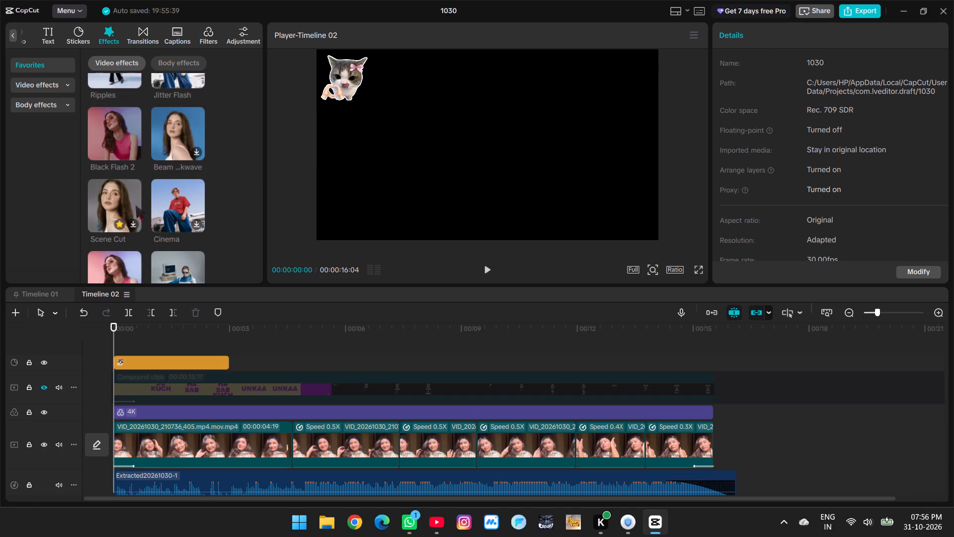
{"action": "scroll", "coordinate": [112, 182], "scroll_direction": "up", "scroll_amount": 1}
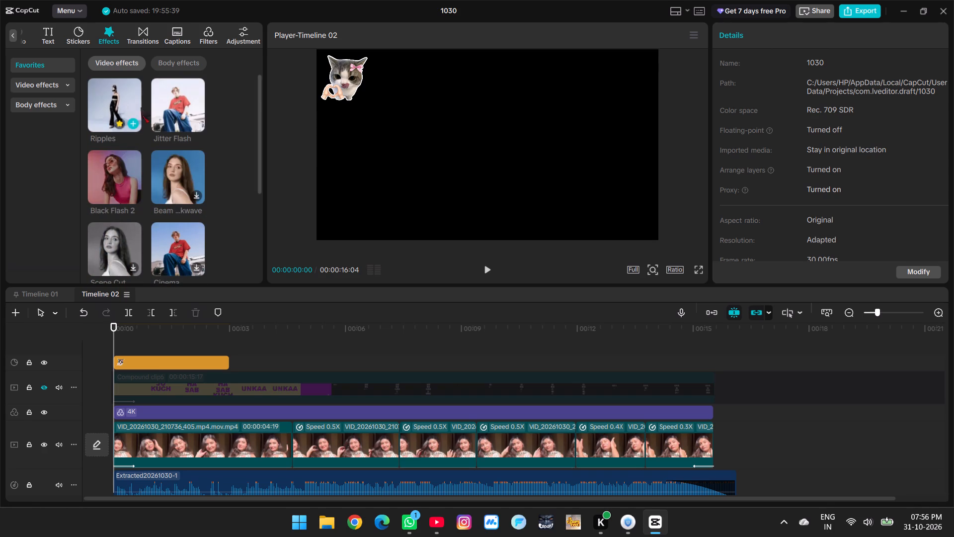
{"action": "left_click", "coordinate": [179, 64]}
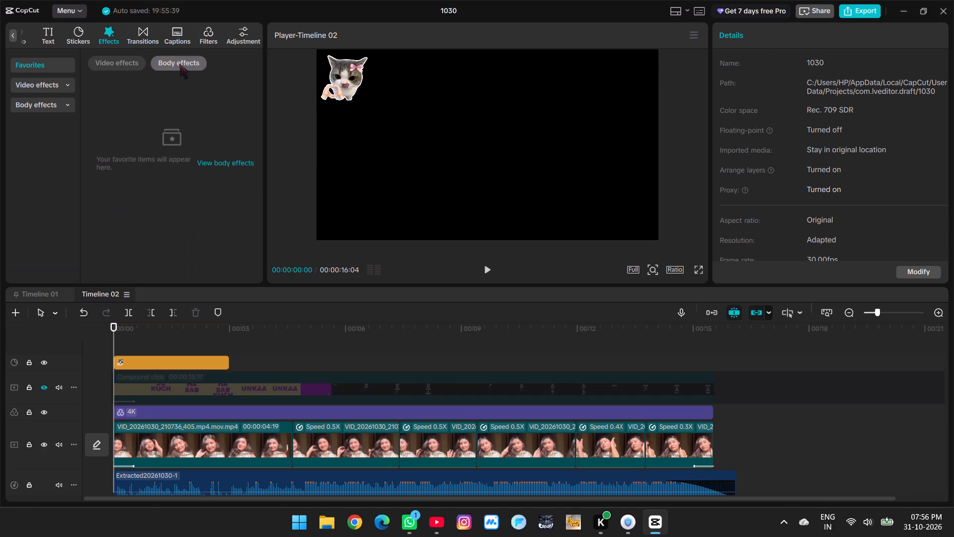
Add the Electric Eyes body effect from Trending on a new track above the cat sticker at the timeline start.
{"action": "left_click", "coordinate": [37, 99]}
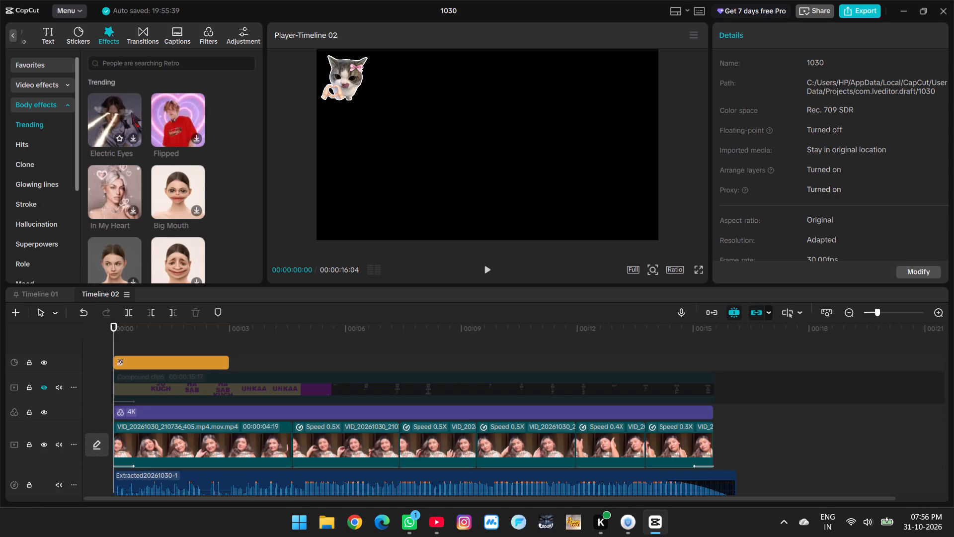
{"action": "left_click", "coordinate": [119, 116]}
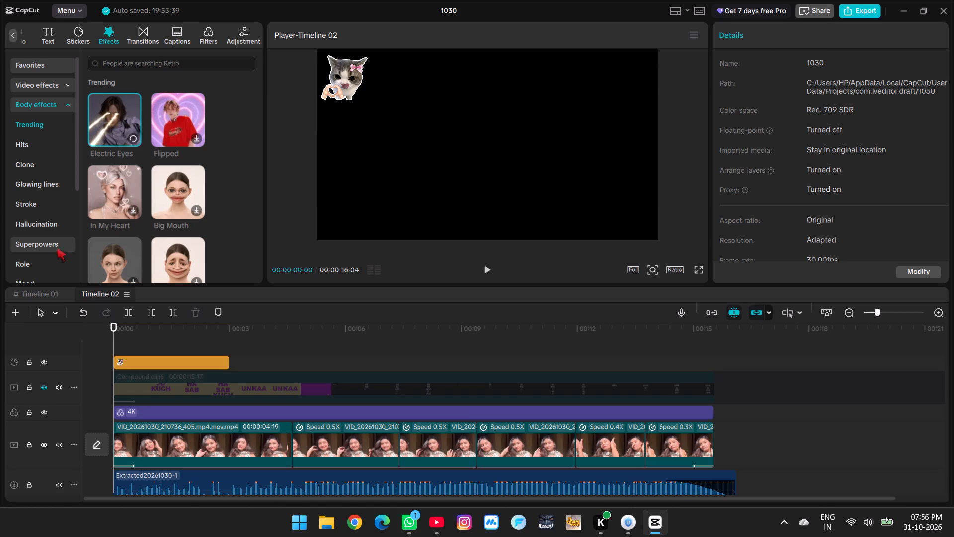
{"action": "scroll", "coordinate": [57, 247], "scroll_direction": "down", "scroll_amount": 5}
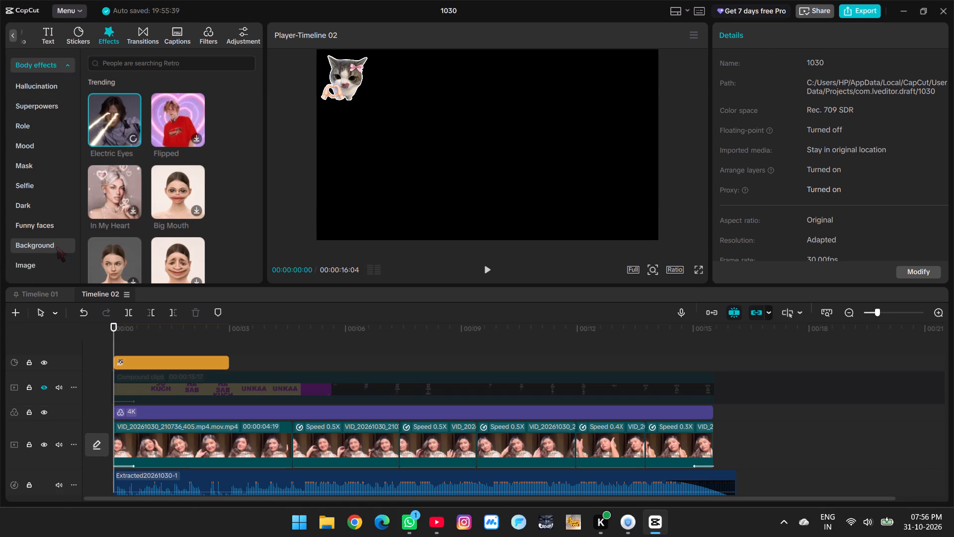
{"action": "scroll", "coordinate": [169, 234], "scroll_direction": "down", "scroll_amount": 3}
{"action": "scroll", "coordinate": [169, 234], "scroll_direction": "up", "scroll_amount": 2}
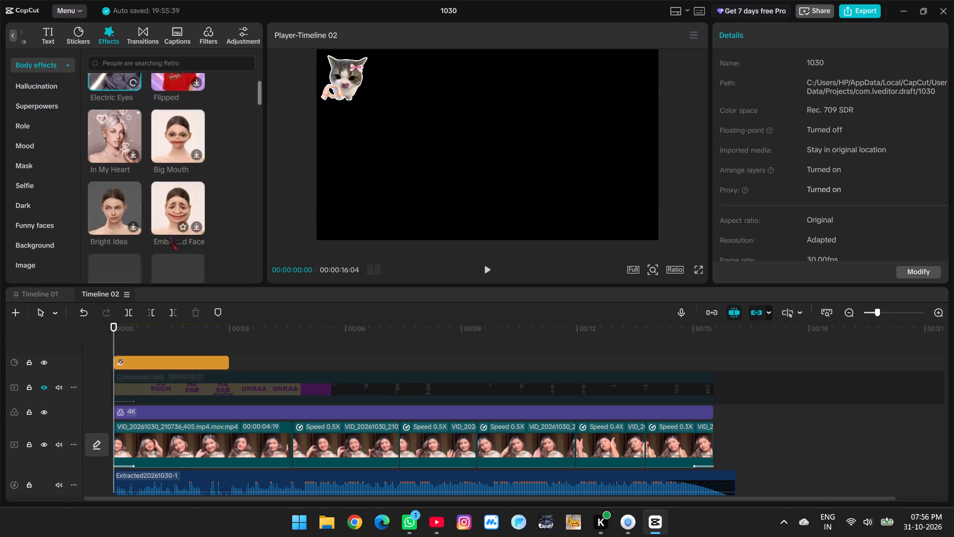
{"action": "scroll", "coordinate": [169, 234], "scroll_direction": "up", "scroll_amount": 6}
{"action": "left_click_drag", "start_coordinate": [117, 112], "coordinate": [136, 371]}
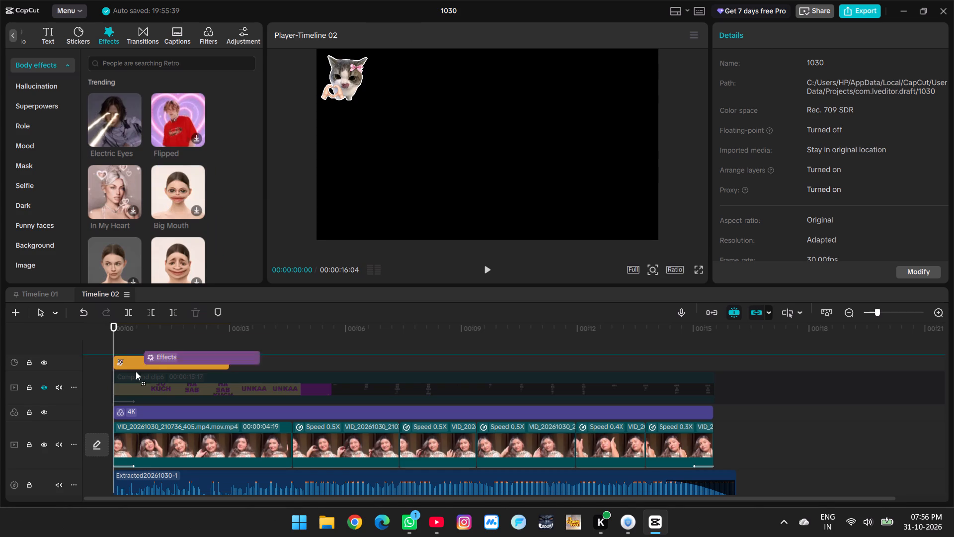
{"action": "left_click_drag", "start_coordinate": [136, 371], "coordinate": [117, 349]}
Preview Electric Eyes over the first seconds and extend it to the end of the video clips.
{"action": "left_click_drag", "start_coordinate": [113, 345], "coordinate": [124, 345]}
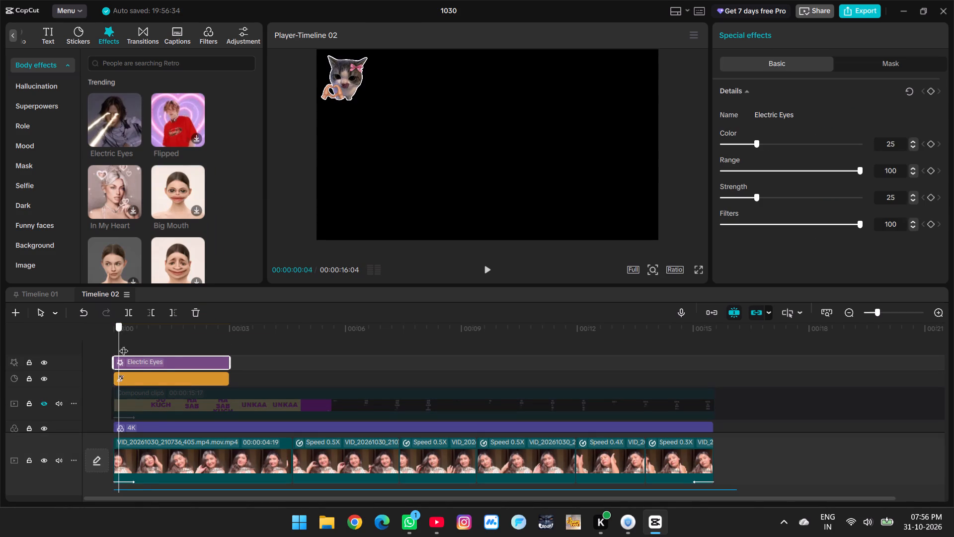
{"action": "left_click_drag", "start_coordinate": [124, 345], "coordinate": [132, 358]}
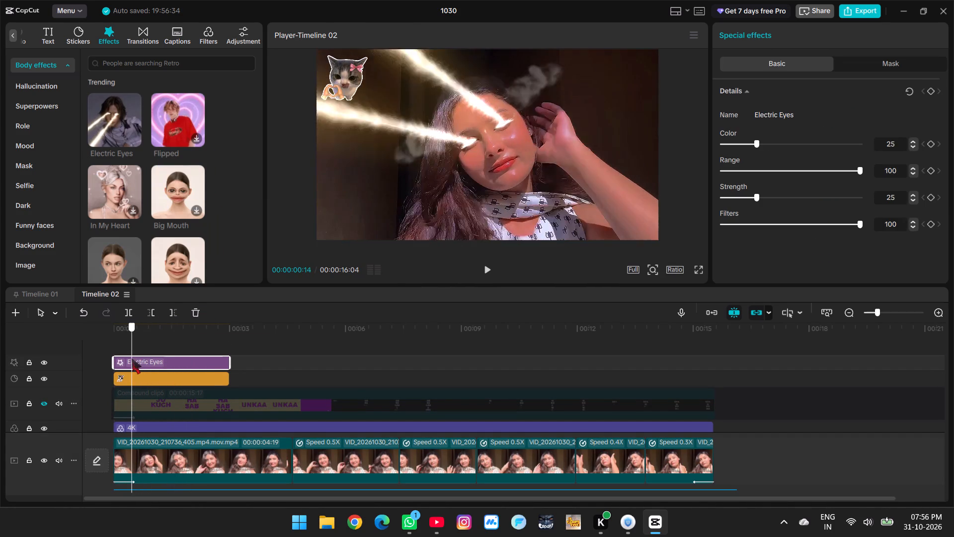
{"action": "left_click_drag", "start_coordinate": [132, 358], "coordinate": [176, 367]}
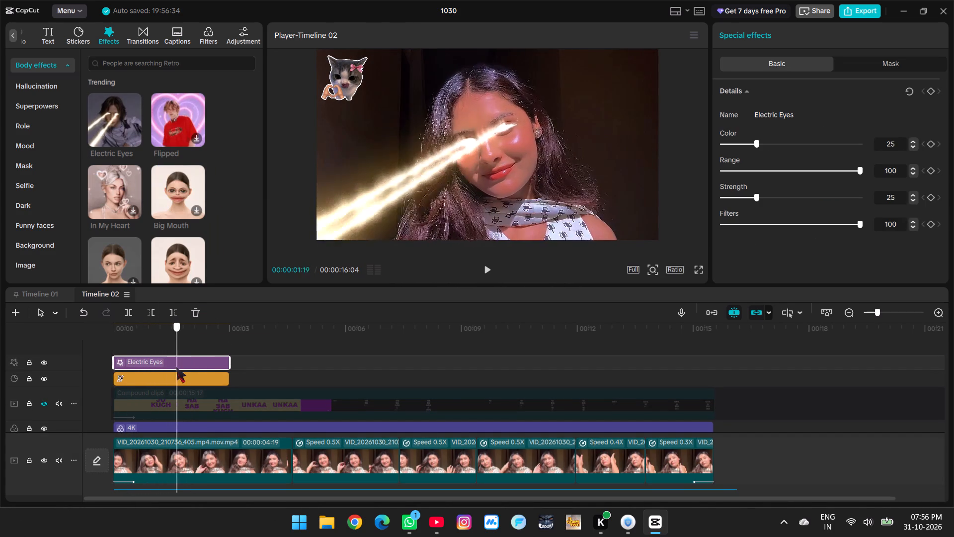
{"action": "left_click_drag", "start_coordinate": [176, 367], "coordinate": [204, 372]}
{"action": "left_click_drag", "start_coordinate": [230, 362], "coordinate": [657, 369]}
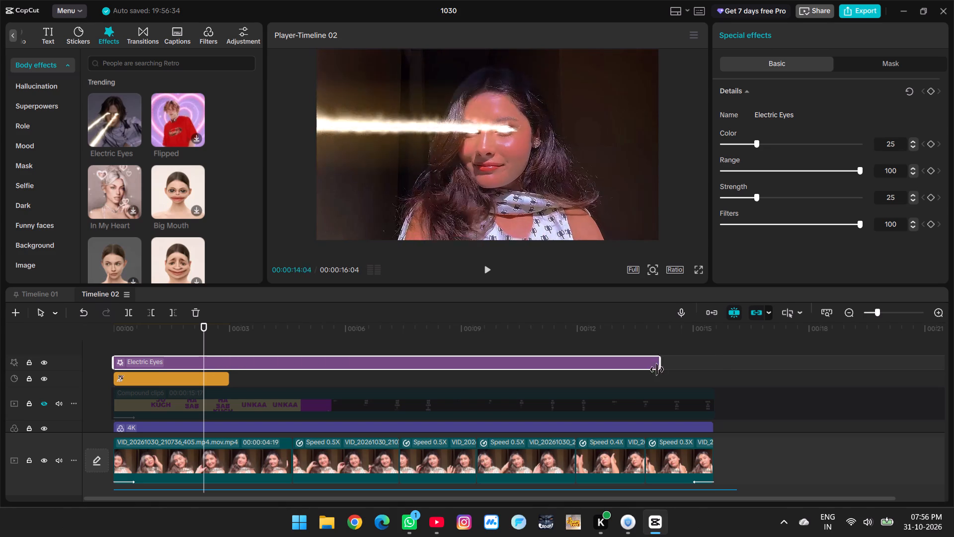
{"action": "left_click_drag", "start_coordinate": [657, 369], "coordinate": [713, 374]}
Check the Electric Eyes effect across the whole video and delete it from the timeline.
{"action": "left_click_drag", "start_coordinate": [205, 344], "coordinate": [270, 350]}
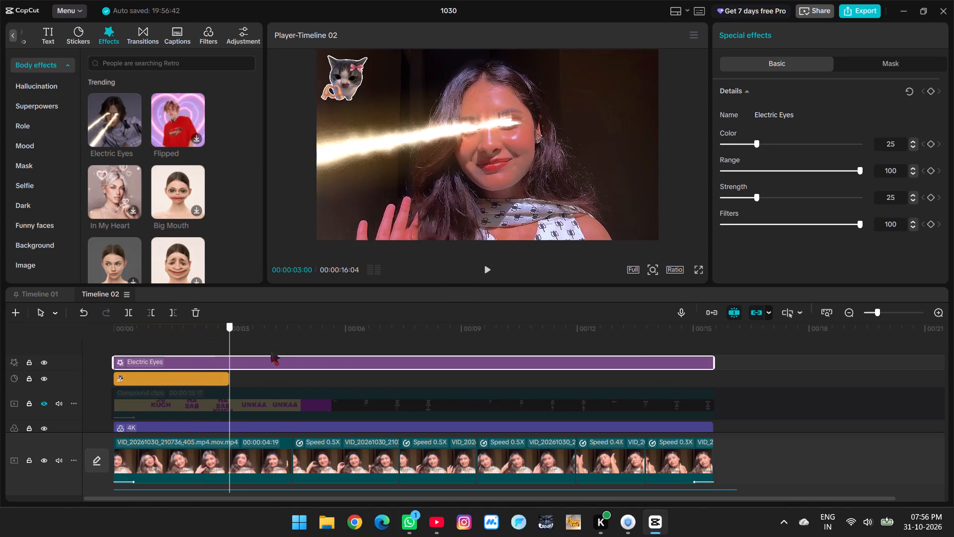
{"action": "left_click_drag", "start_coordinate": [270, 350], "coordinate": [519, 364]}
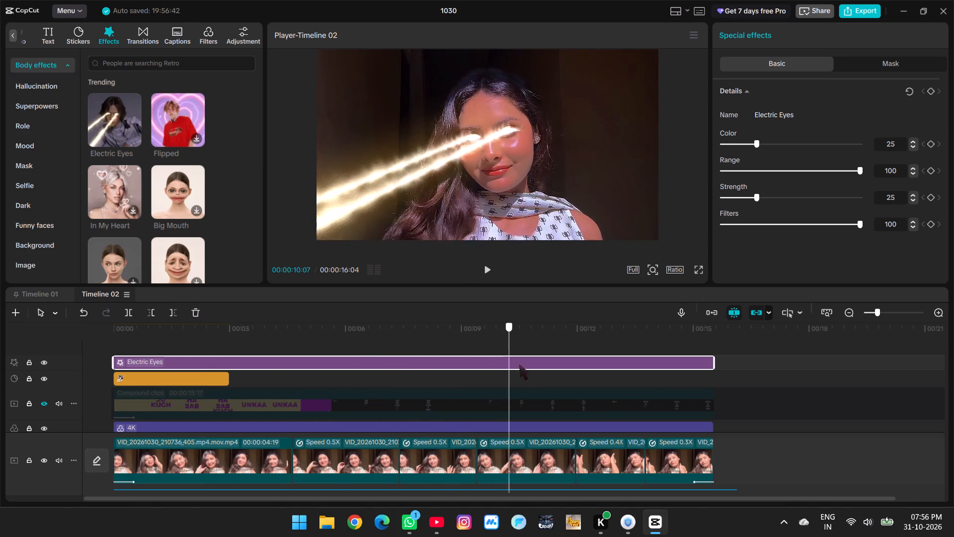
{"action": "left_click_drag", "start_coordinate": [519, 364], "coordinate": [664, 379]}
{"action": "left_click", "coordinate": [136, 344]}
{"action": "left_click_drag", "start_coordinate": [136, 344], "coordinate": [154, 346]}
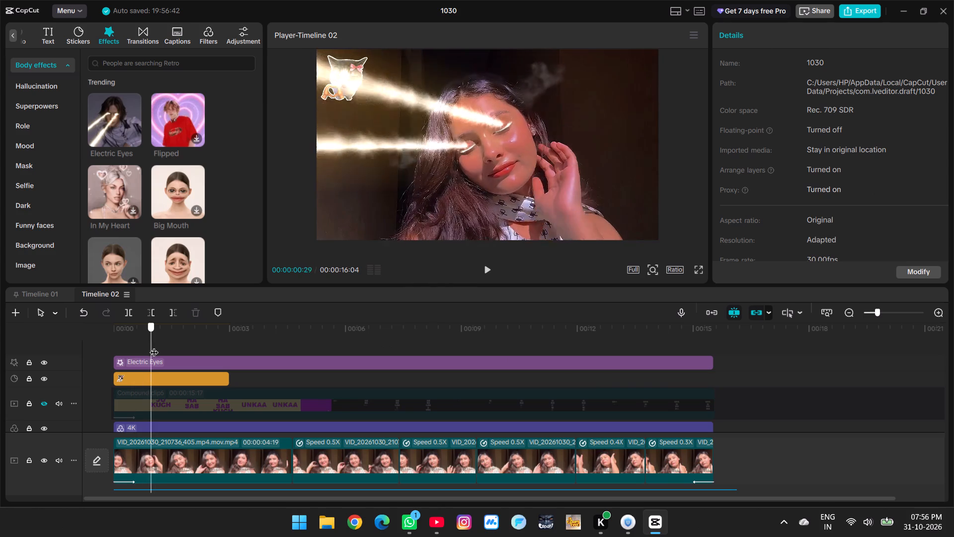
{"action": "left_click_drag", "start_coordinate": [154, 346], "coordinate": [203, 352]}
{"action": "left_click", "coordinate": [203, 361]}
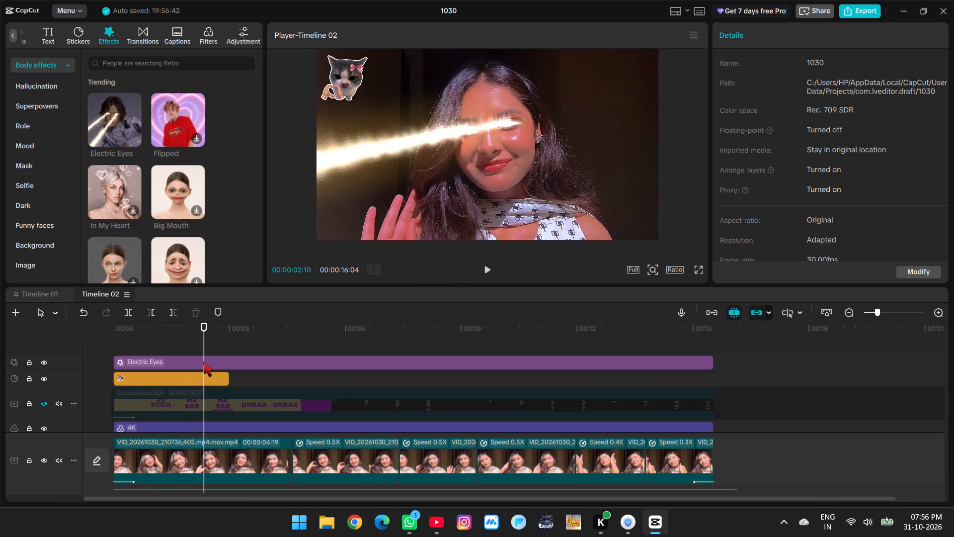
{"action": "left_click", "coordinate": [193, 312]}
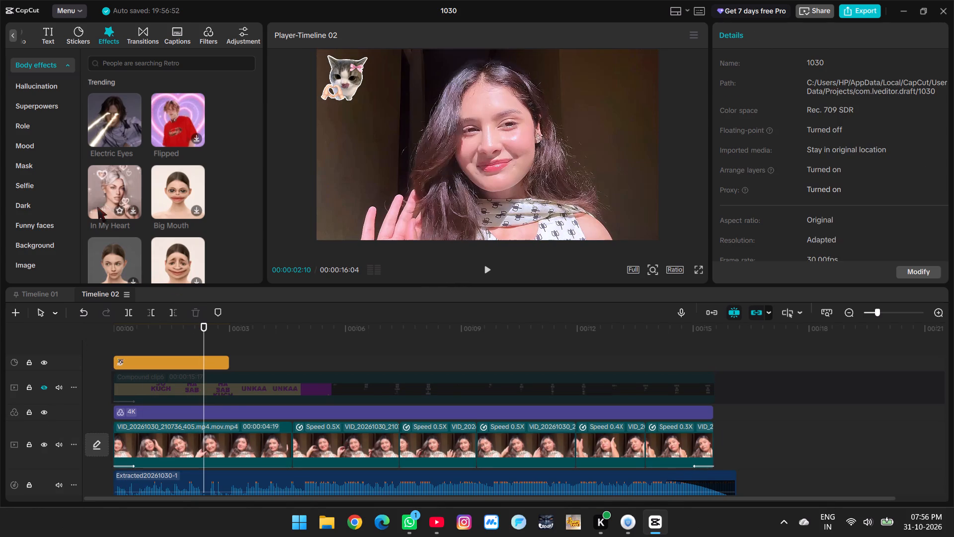
Browse the Trending body effects and download Molten Figure and Lightning Eyes for trying out.
{"action": "scroll", "coordinate": [156, 136], "scroll_direction": "down", "scroll_amount": 3}
{"action": "scroll", "coordinate": [176, 208], "scroll_direction": "down", "scroll_amount": 1}
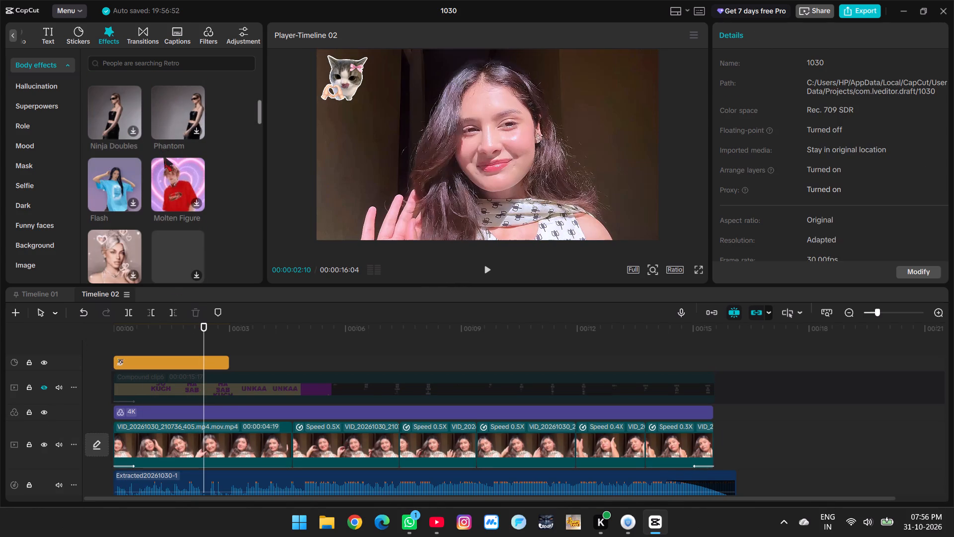
{"action": "left_click", "coordinate": [174, 160]}
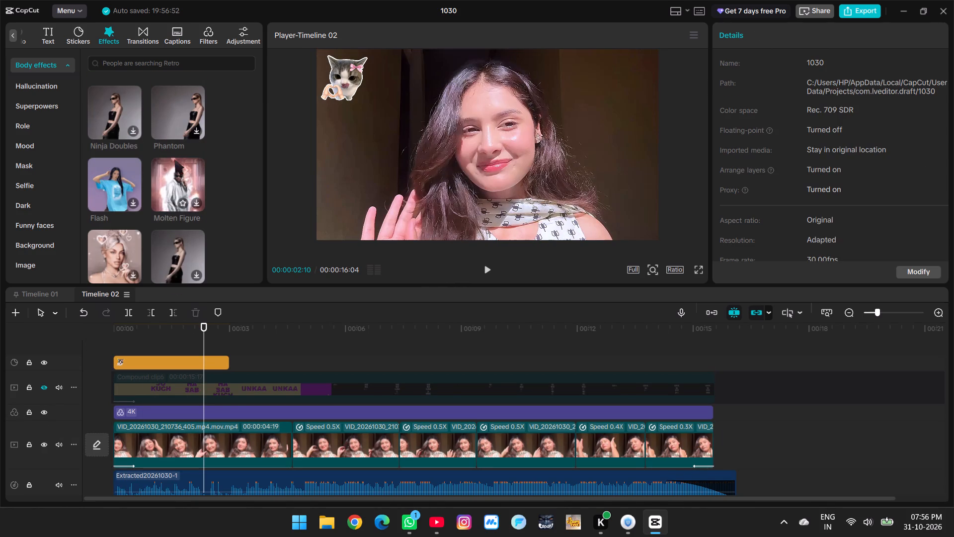
{"action": "left_click", "coordinate": [118, 252]}
{"action": "scroll", "coordinate": [151, 208], "scroll_direction": "down", "scroll_amount": 2}
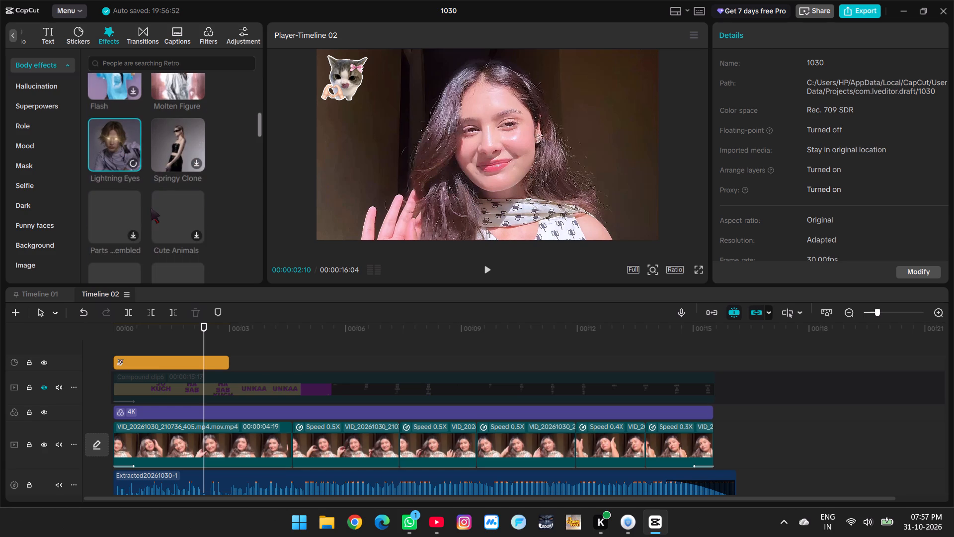
{"action": "scroll", "coordinate": [151, 208], "scroll_direction": "down", "scroll_amount": 1}
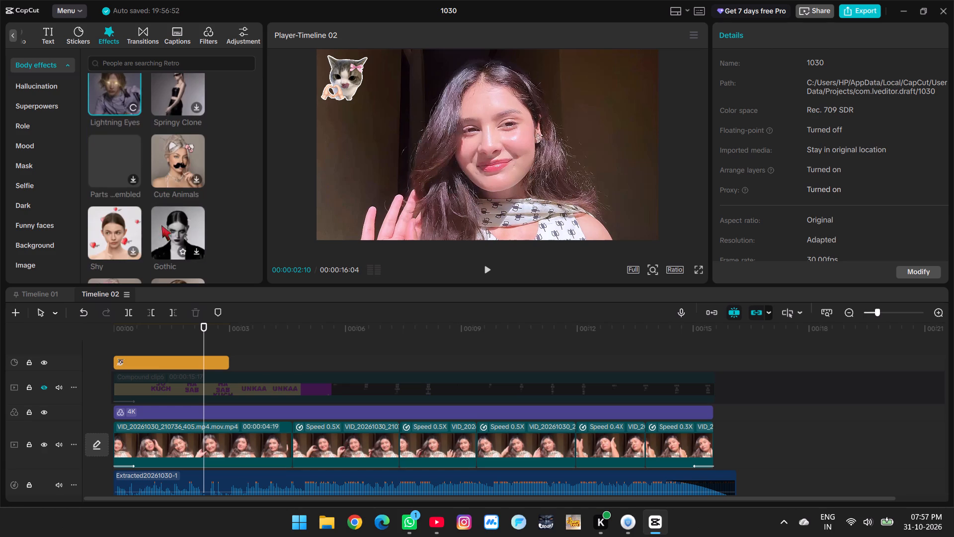
{"action": "scroll", "coordinate": [161, 225], "scroll_direction": "down", "scroll_amount": 2}
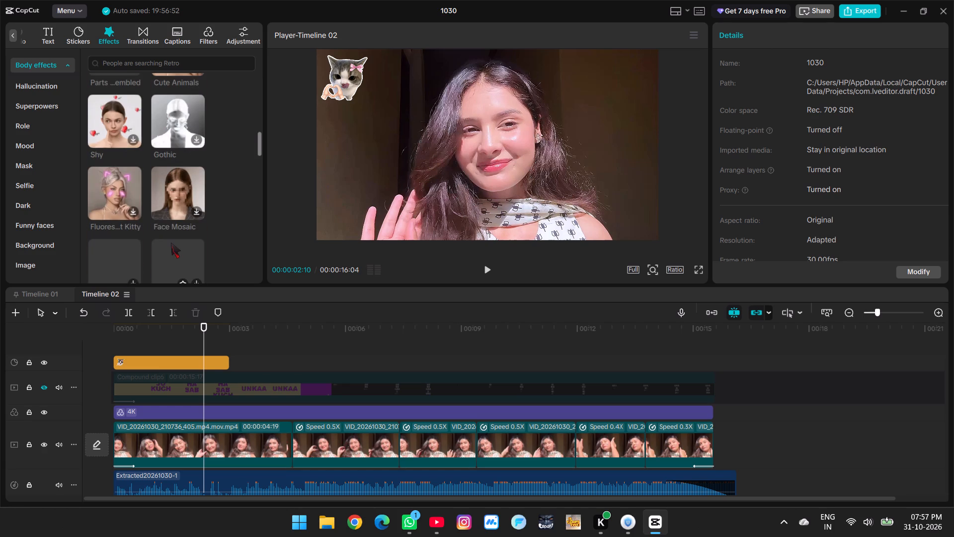
{"action": "scroll", "coordinate": [171, 243], "scroll_direction": "down", "scroll_amount": 1}
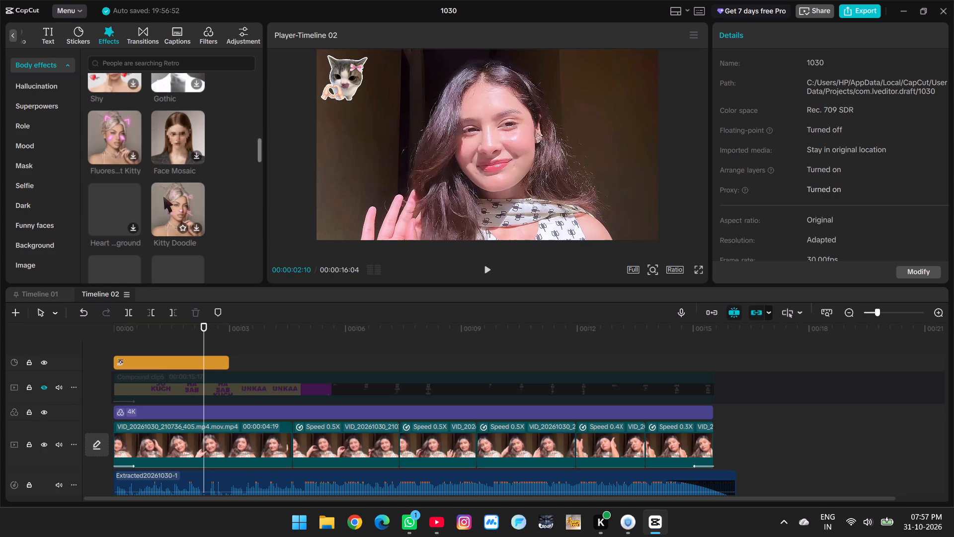
{"action": "scroll", "coordinate": [114, 222], "scroll_direction": "down", "scroll_amount": 1}
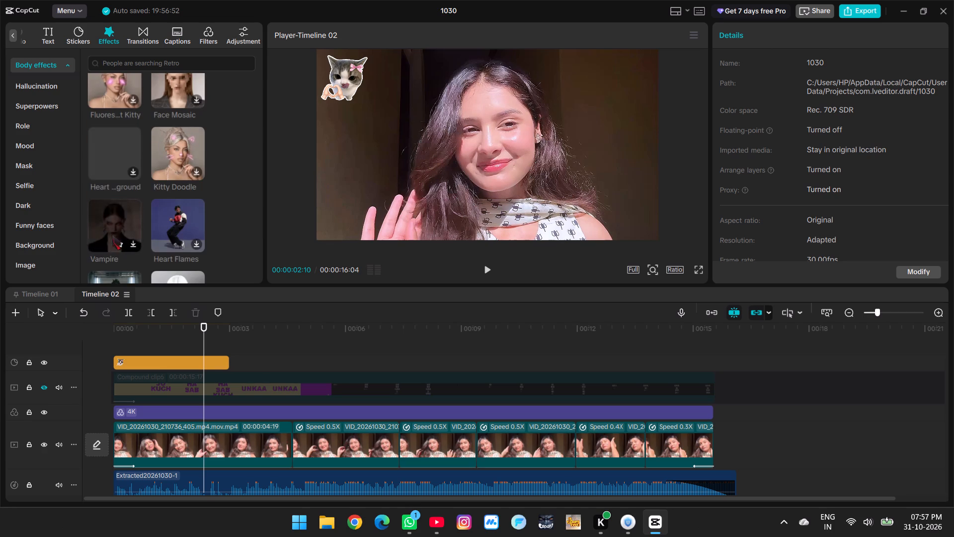
{"action": "scroll", "coordinate": [112, 233], "scroll_direction": "down", "scroll_amount": 1}
{"action": "scroll", "coordinate": [112, 233], "scroll_direction": "up", "scroll_amount": 2}
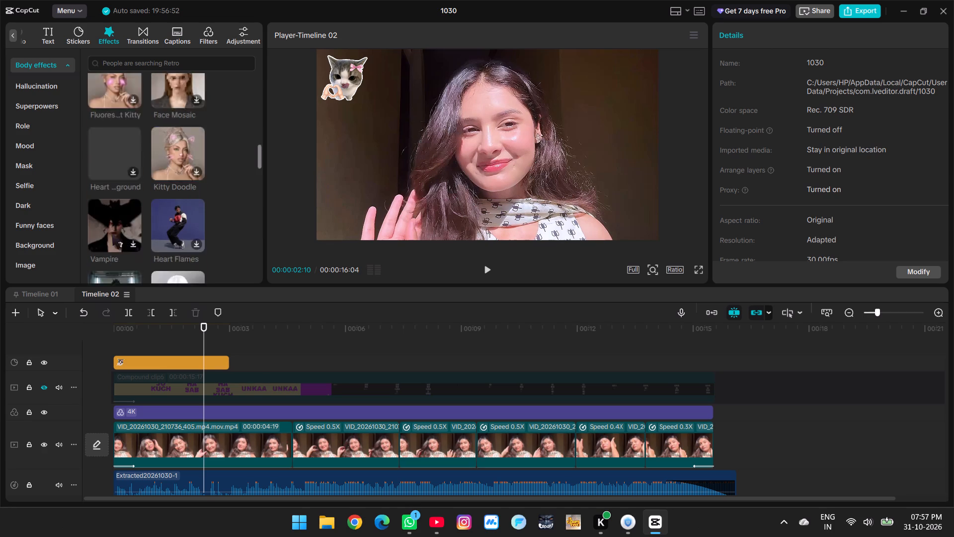
{"action": "scroll", "coordinate": [112, 233], "scroll_direction": "up", "scroll_amount": 7}
Add the Molten Figure body effect on a new track above the cat sticker near the timeline start and preview it.
{"action": "left_click", "coordinate": [159, 241]}
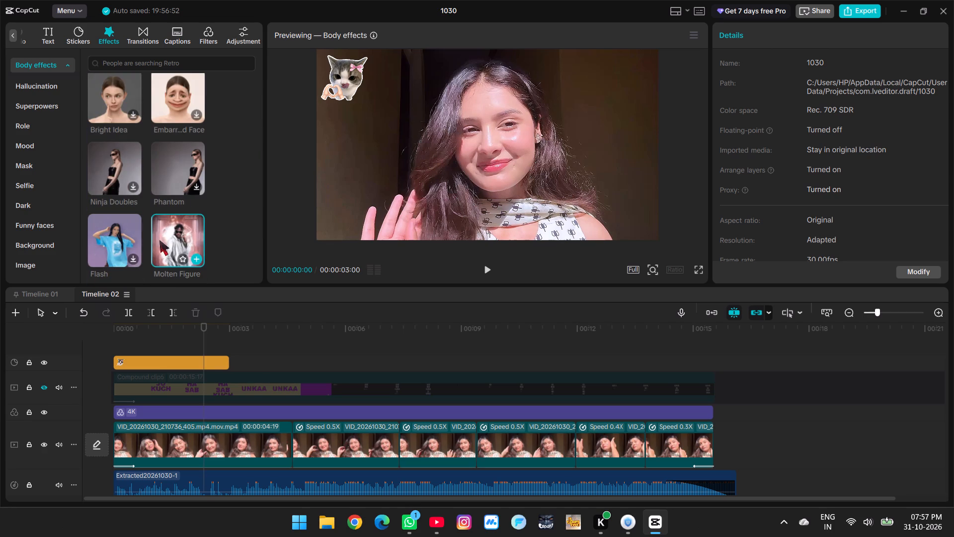
{"action": "left_click_drag", "start_coordinate": [173, 226], "coordinate": [119, 335]}
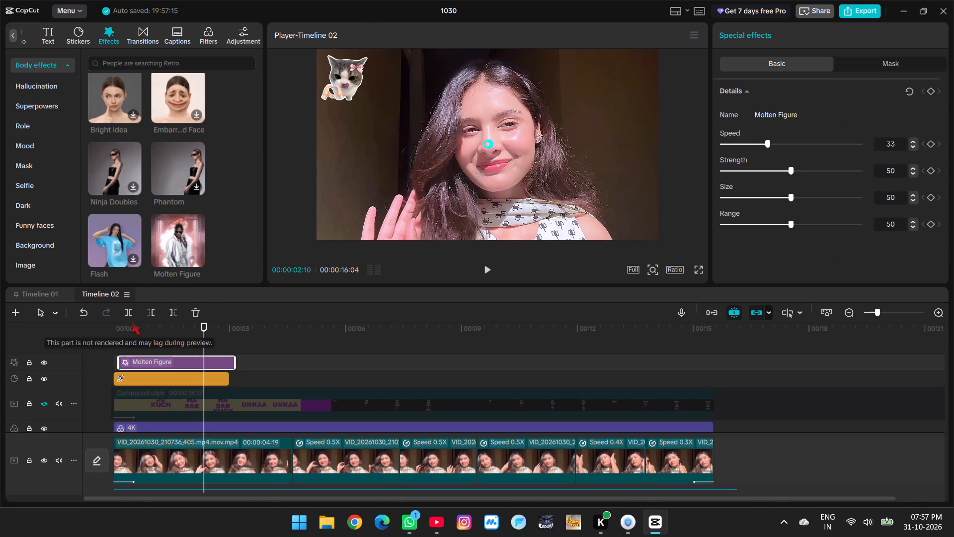
{"action": "left_click", "coordinate": [155, 336]}
{"action": "left_click_drag", "start_coordinate": [155, 336], "coordinate": [160, 344]}
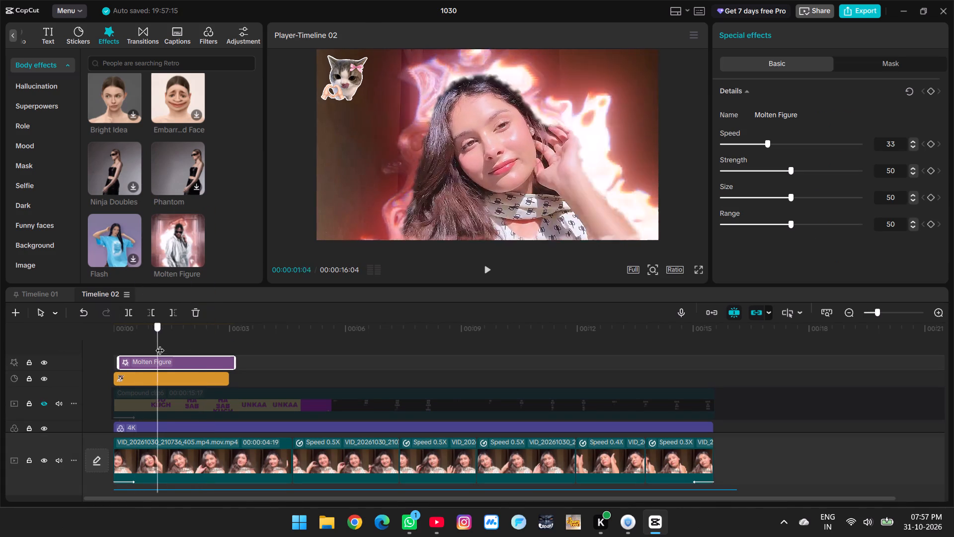
{"action": "left_click_drag", "start_coordinate": [160, 344], "coordinate": [205, 355]}
Stretch the Molten Figure effect so it runs from the timeline start to about 15 seconds.
{"action": "left_click_drag", "start_coordinate": [238, 366], "coordinate": [695, 402]}
{"action": "left_click", "coordinate": [135, 344]}
{"action": "left_click_drag", "start_coordinate": [132, 349], "coordinate": [79, 349]}
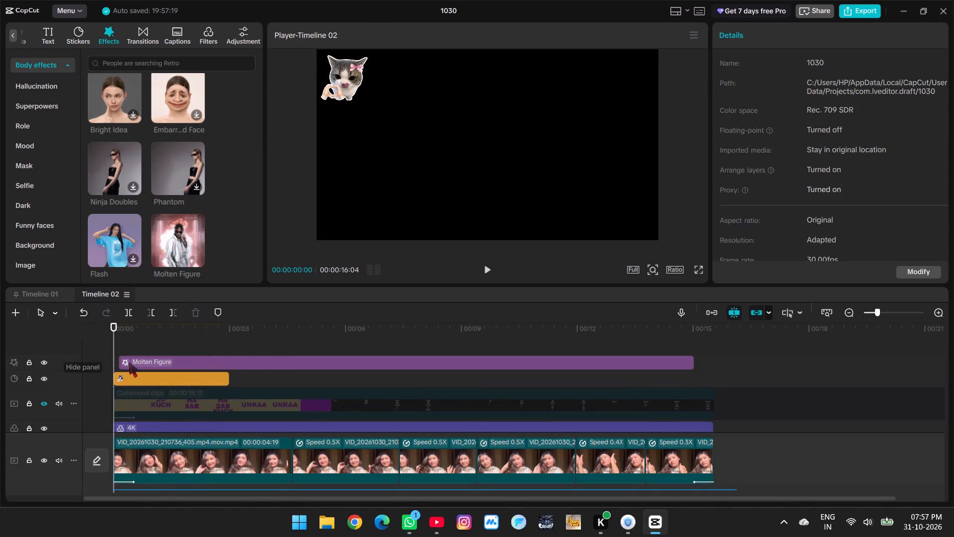
{"action": "left_click", "coordinate": [129, 362]}
{"action": "left_click_drag", "start_coordinate": [115, 359], "coordinate": [95, 357]}
{"action": "left_click_drag", "start_coordinate": [118, 357], "coordinate": [90, 359]}
{"action": "left_click_drag", "start_coordinate": [116, 360], "coordinate": [96, 361]}
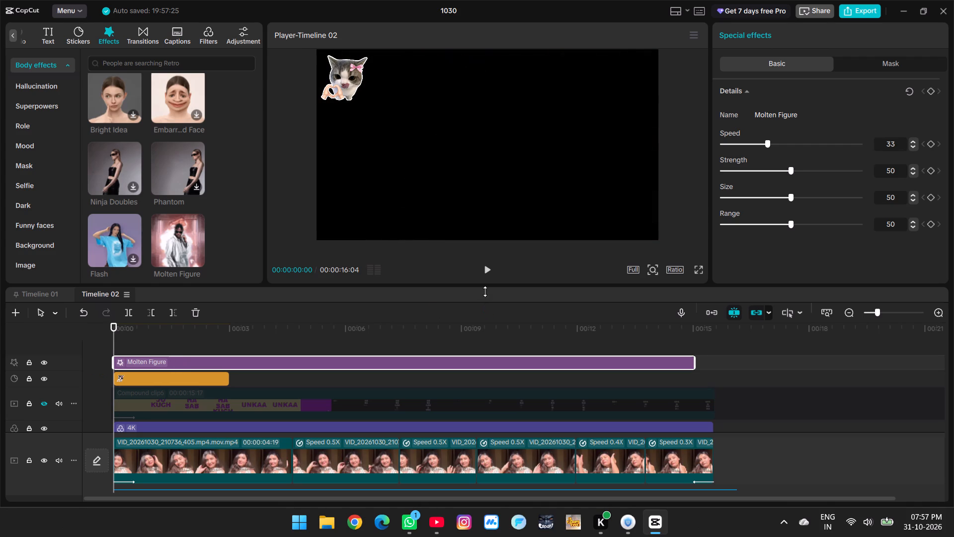
Play the timeline from the start to review the Molten Figure effect on the clips.
{"action": "left_click", "coordinate": [486, 272]}
{"action": "left_click", "coordinate": [487, 272]}
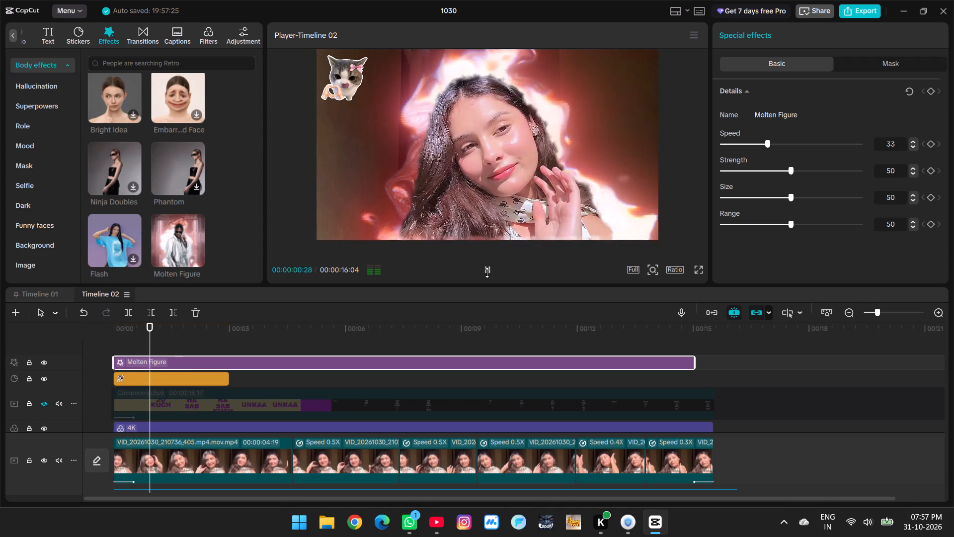
{"action": "left_click", "coordinate": [487, 272]}
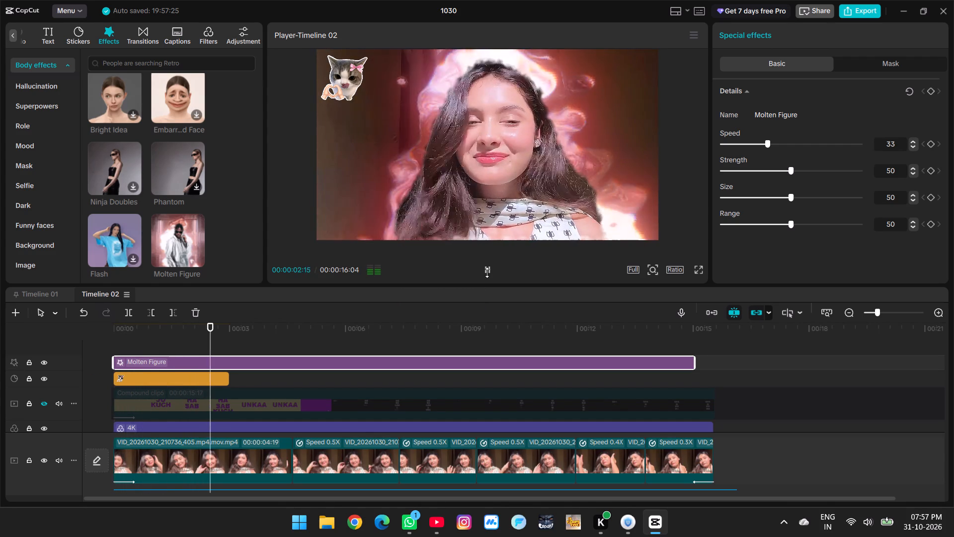
{"action": "left_click", "coordinate": [387, 367]}
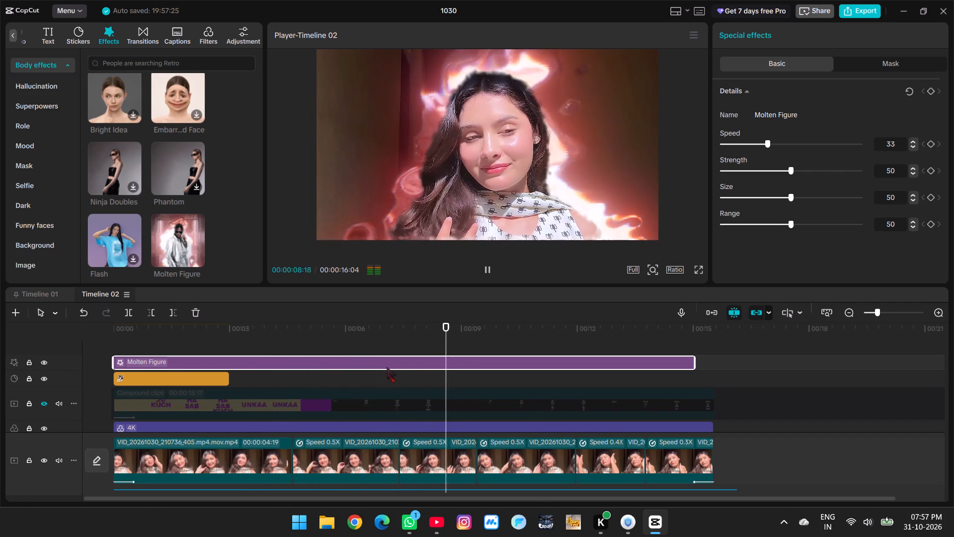
{"action": "left_click", "coordinate": [388, 364]}
Set the Molten Figure effect's strength to 39, size to 40 and range to 45, judging it at about 8 seconds.
{"action": "left_click", "coordinate": [421, 342]}
{"action": "left_click", "coordinate": [427, 365]}
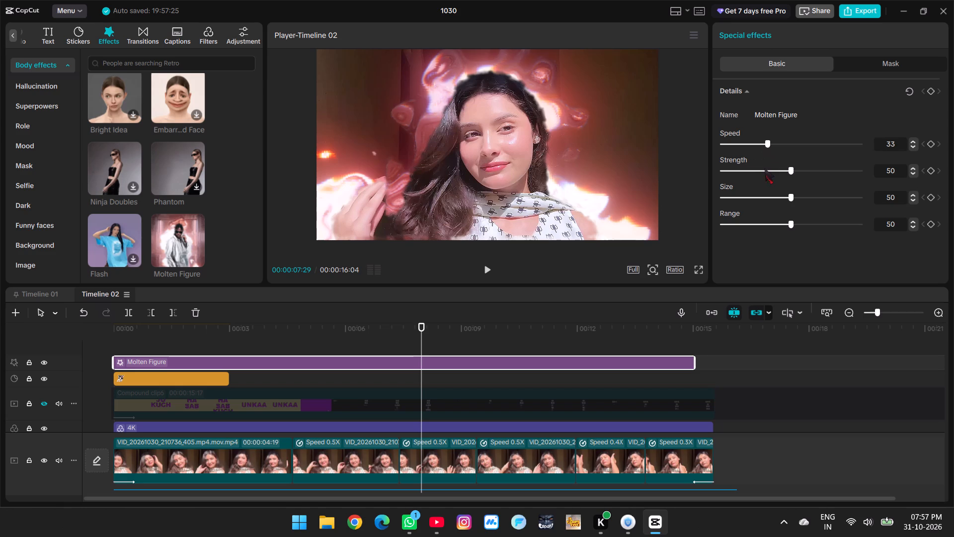
{"action": "left_click_drag", "start_coordinate": [765, 169], "coordinate": [789, 177]}
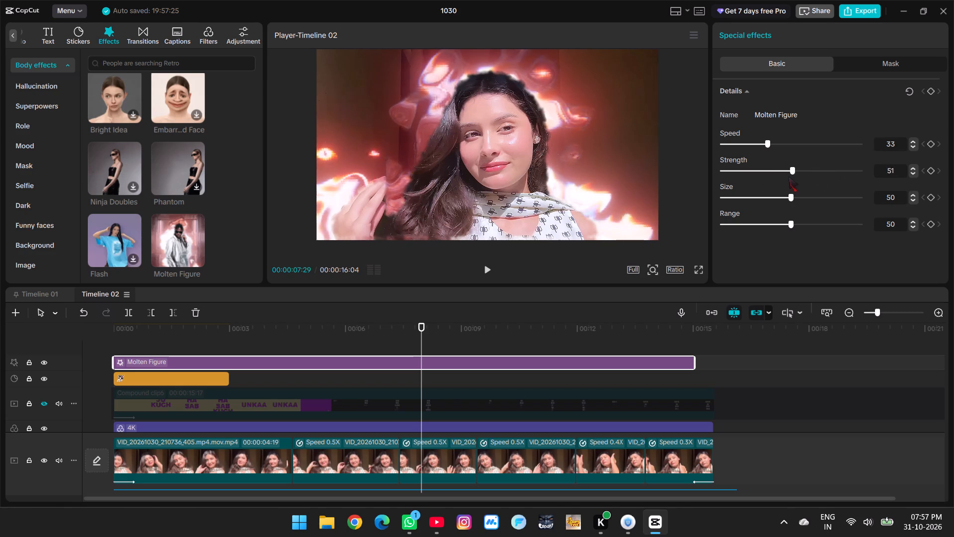
{"action": "left_click_drag", "start_coordinate": [789, 177], "coordinate": [776, 178]}
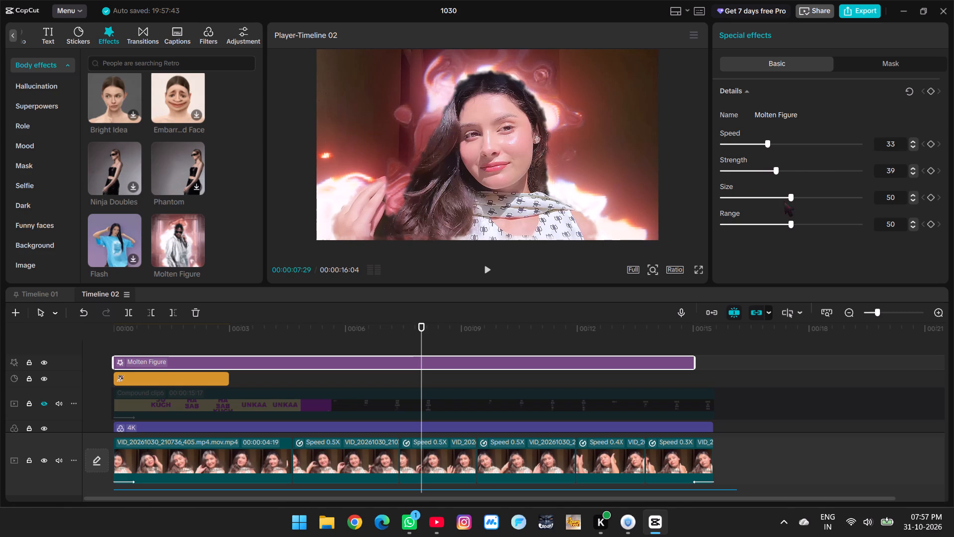
{"action": "left_click_drag", "start_coordinate": [791, 199], "coordinate": [728, 191]}
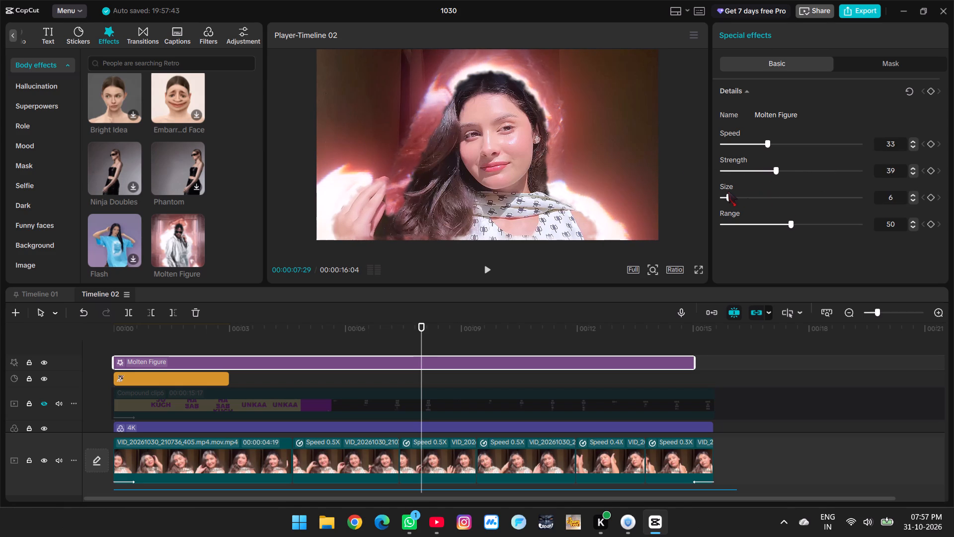
{"action": "left_click_drag", "start_coordinate": [728, 191], "coordinate": [773, 179]}
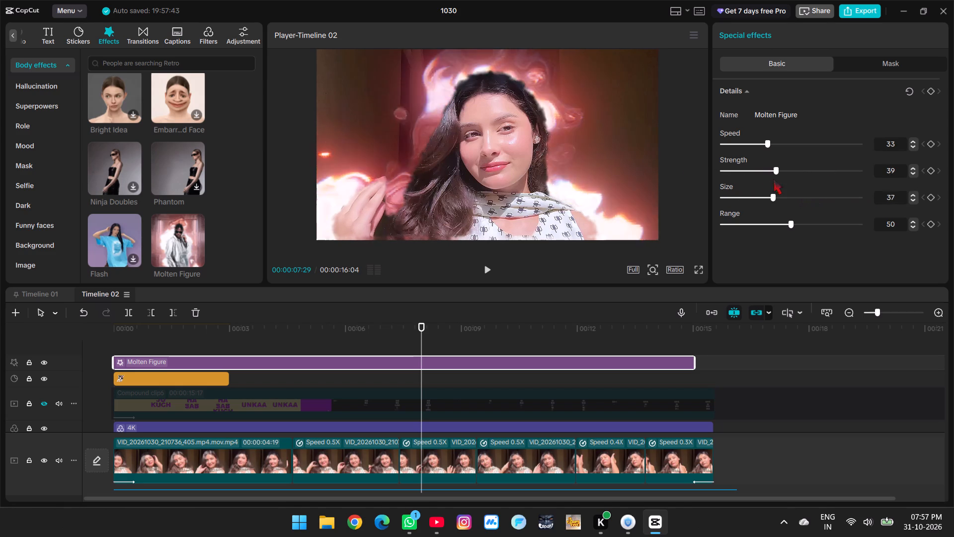
{"action": "left_click_drag", "start_coordinate": [773, 179], "coordinate": [778, 179]}
{"action": "left_click_drag", "start_coordinate": [790, 224], "coordinate": [722, 226]}
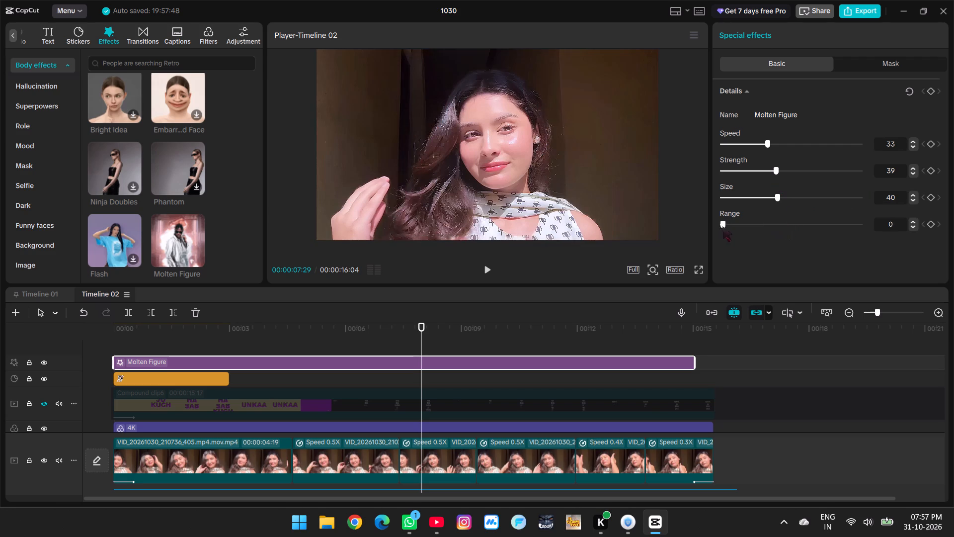
{"action": "left_click_drag", "start_coordinate": [722, 226], "coordinate": [796, 235]}
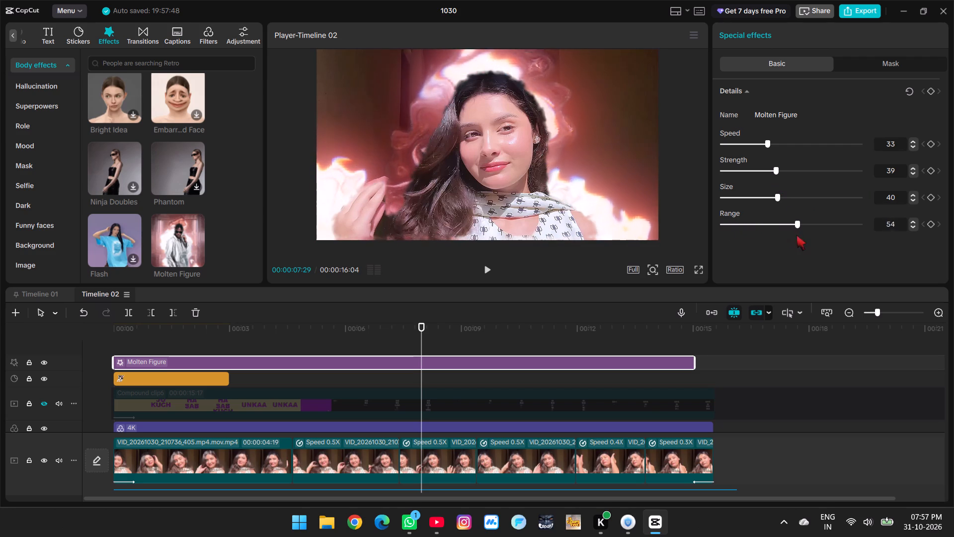
{"action": "left_click_drag", "start_coordinate": [796, 235], "coordinate": [781, 234]}
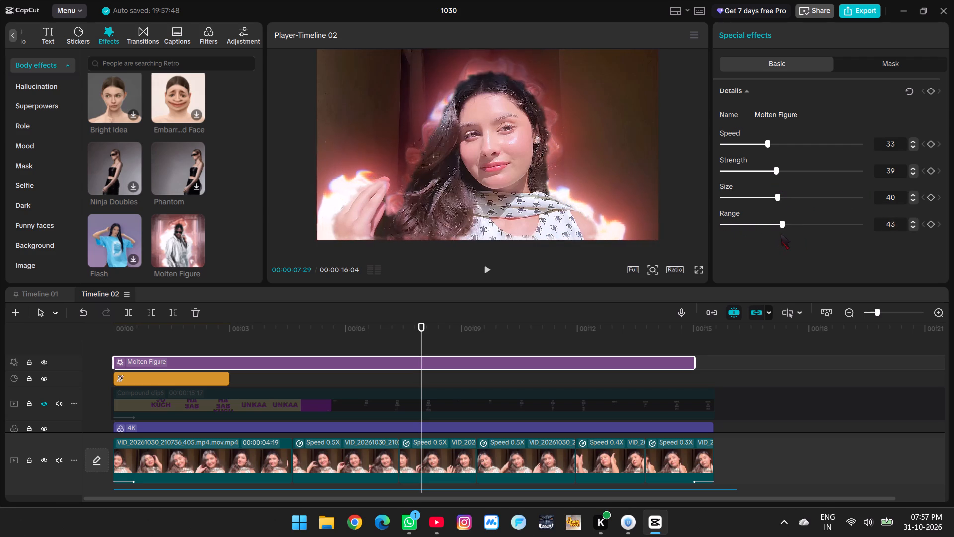
{"action": "left_click_drag", "start_coordinate": [781, 234], "coordinate": [783, 234]}
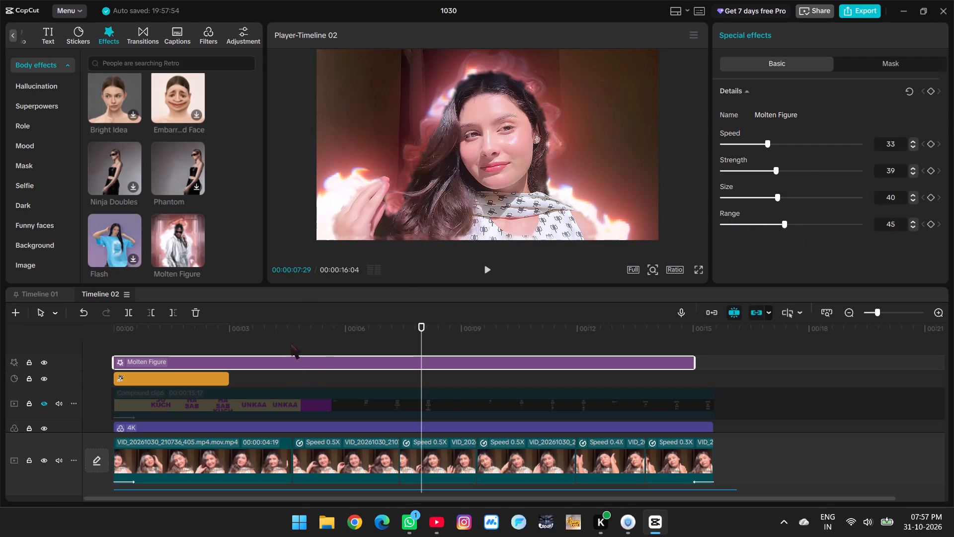
Scrub through the first eight seconds to check the adjusted Molten Figure effect around the woman.
{"action": "left_click", "coordinate": [291, 344]}
{"action": "left_click_drag", "start_coordinate": [288, 344], "coordinate": [139, 336]}
{"action": "left_click", "coordinate": [143, 336]}
{"action": "left_click_drag", "start_coordinate": [143, 336], "coordinate": [222, 348]}
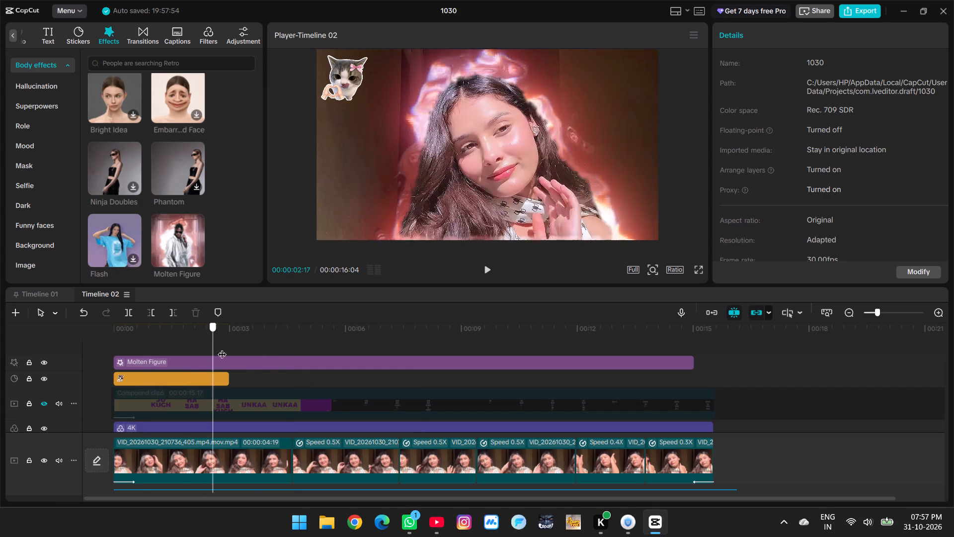
{"action": "left_click_drag", "start_coordinate": [222, 348], "coordinate": [377, 363]}
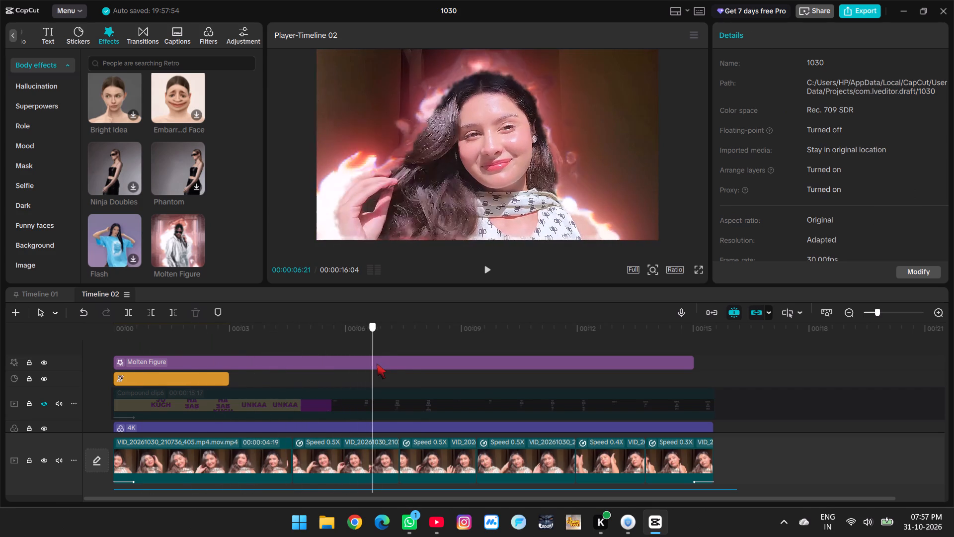
{"action": "left_click_drag", "start_coordinate": [377, 363], "coordinate": [426, 370]}
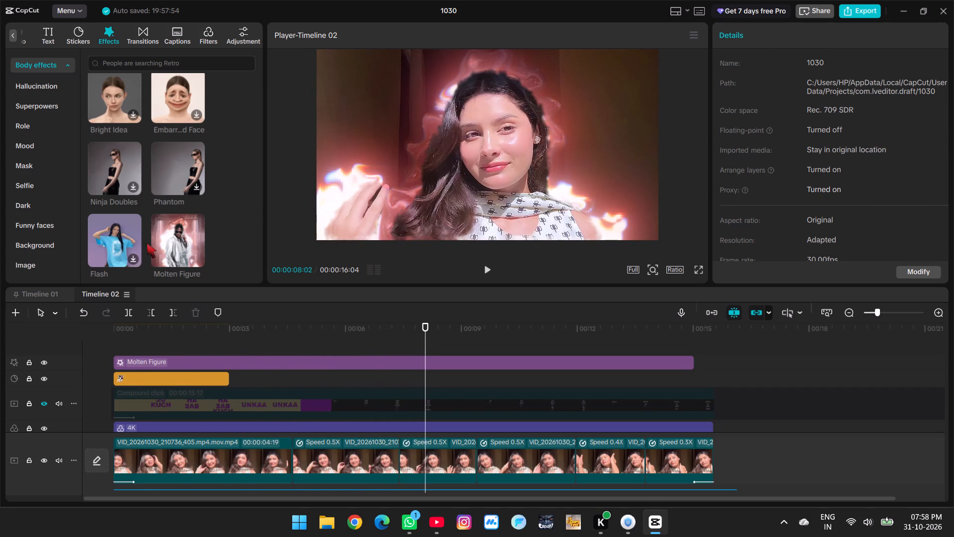
Look through the body effects library for an alternative to Molten Figure.
{"action": "scroll", "coordinate": [157, 215], "scroll_direction": "down", "scroll_amount": 1}
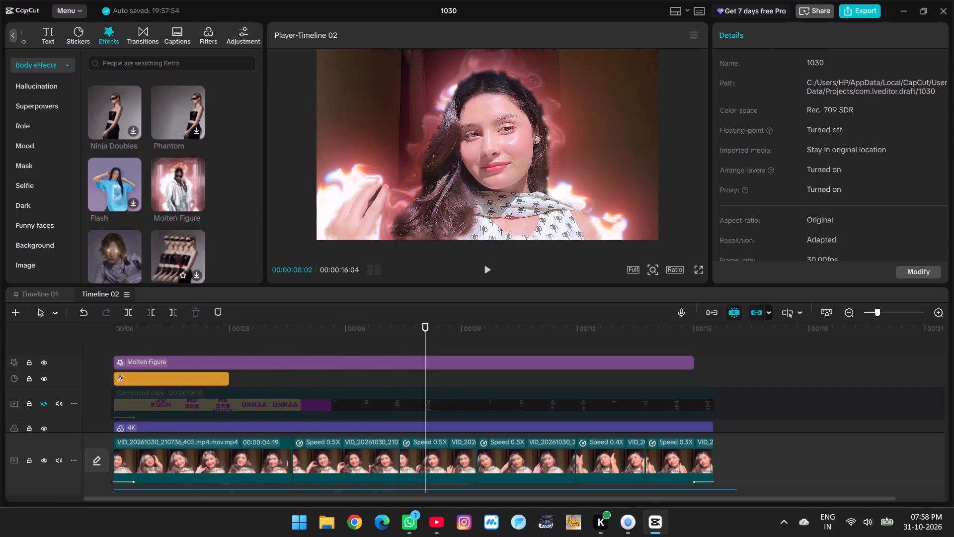
{"action": "scroll", "coordinate": [174, 255], "scroll_direction": "down", "scroll_amount": 1}
{"action": "scroll", "coordinate": [158, 215], "scroll_direction": "up", "scroll_amount": 3}
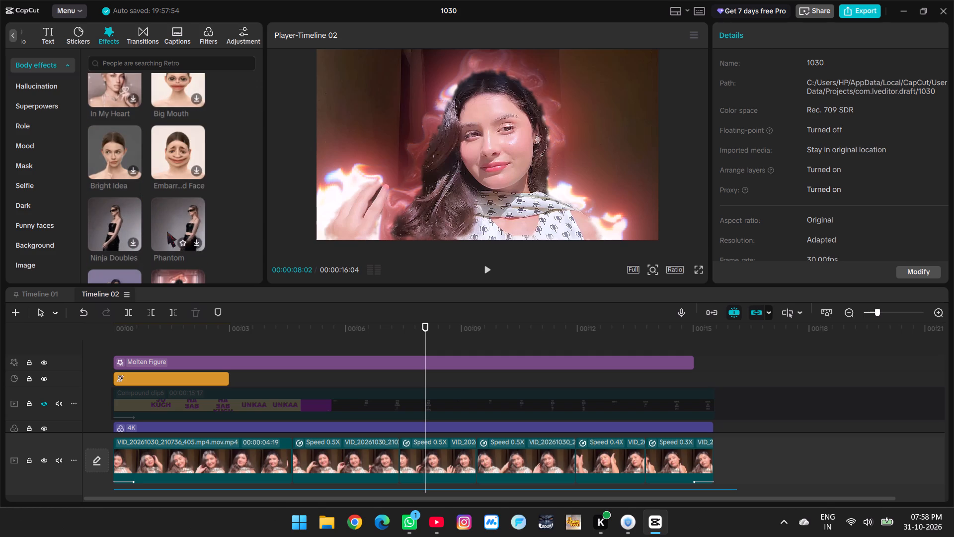
{"action": "scroll", "coordinate": [168, 208], "scroll_direction": "down", "scroll_amount": 3}
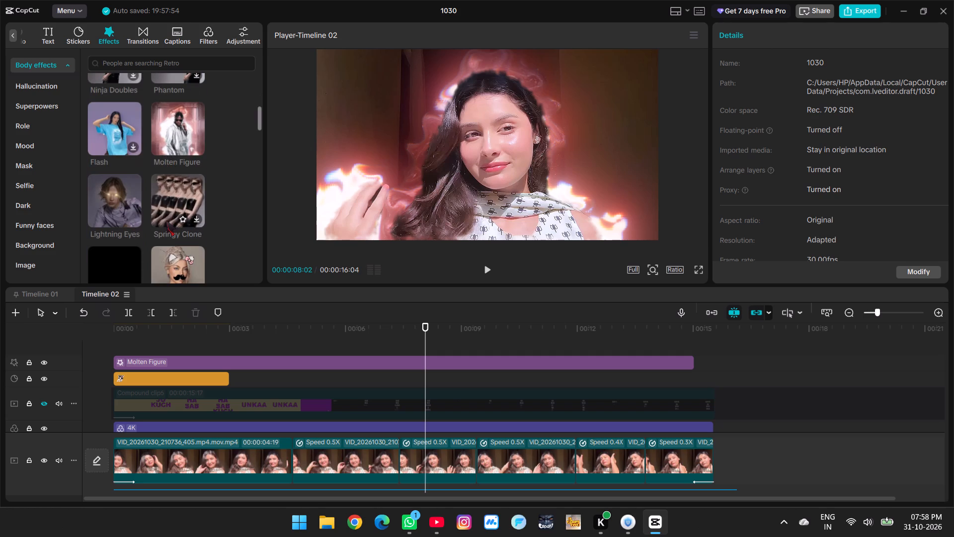
{"action": "scroll", "coordinate": [165, 222], "scroll_direction": "down", "scroll_amount": 1}
{"action": "scroll", "coordinate": [118, 219], "scroll_direction": "down", "scroll_amount": 1}
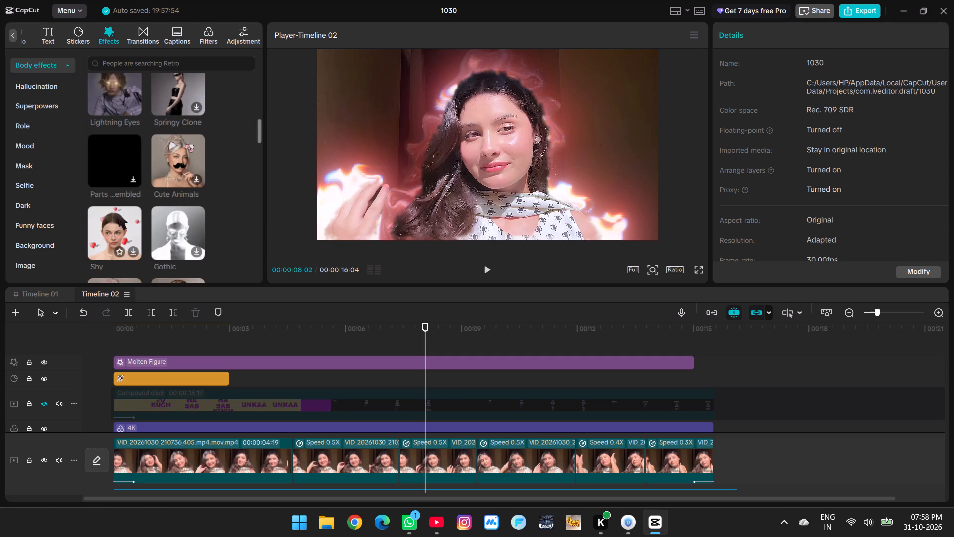
{"action": "scroll", "coordinate": [108, 173], "scroll_direction": "down", "scroll_amount": 1}
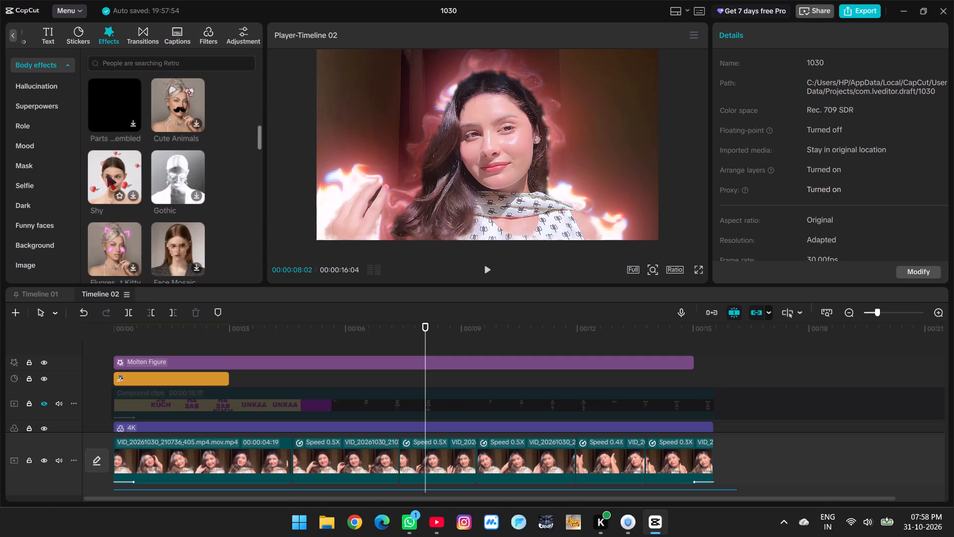
{"action": "scroll", "coordinate": [162, 188], "scroll_direction": "down", "scroll_amount": 3}
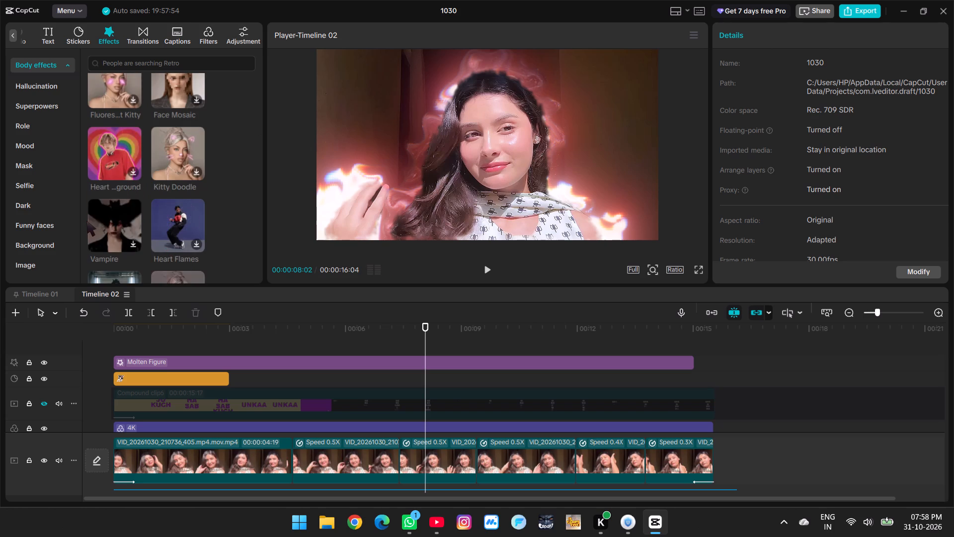
{"action": "scroll", "coordinate": [86, 221], "scroll_direction": "down", "scroll_amount": 4}
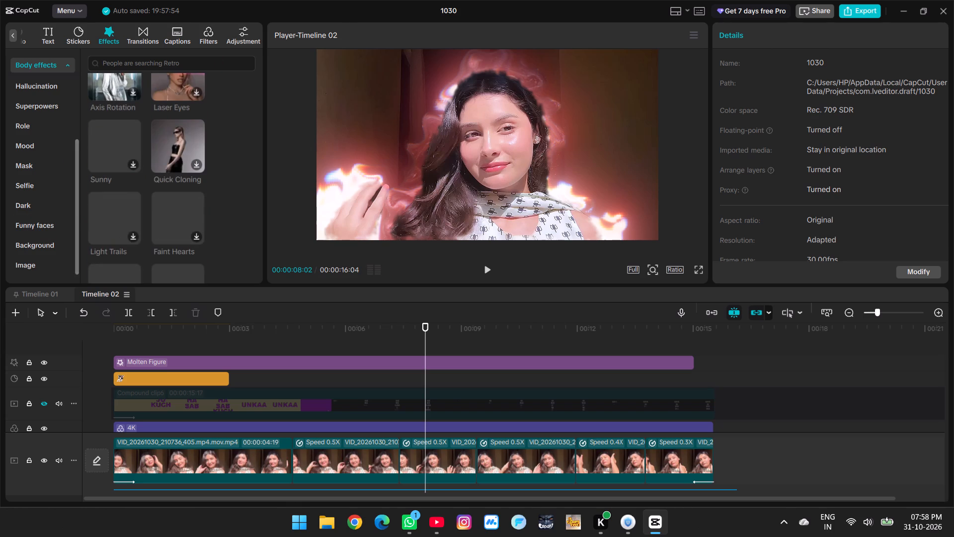
Open the transitions library.
{"action": "left_click", "coordinate": [177, 46]}
{"action": "left_click", "coordinate": [231, 28]}
{"action": "left_click", "coordinate": [206, 37]}
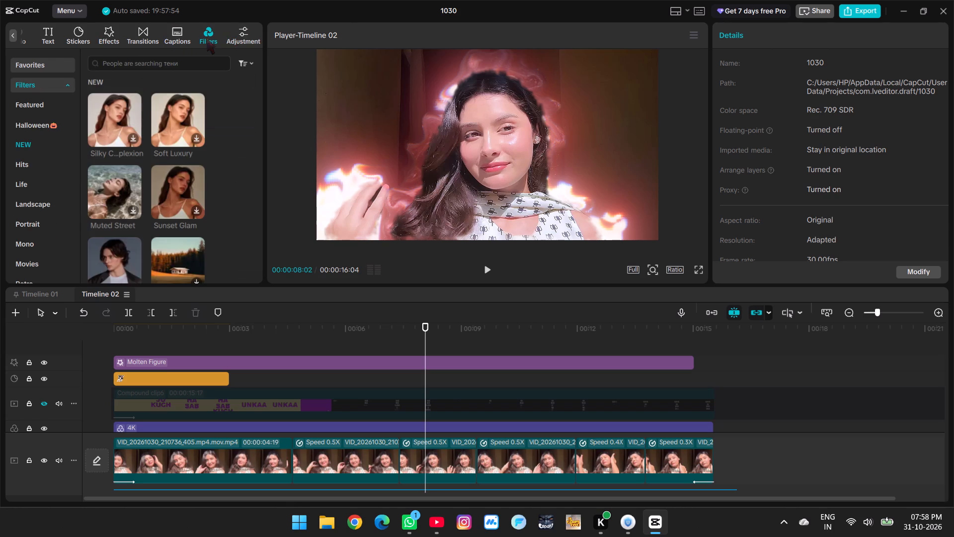
{"action": "left_click", "coordinate": [133, 32]}
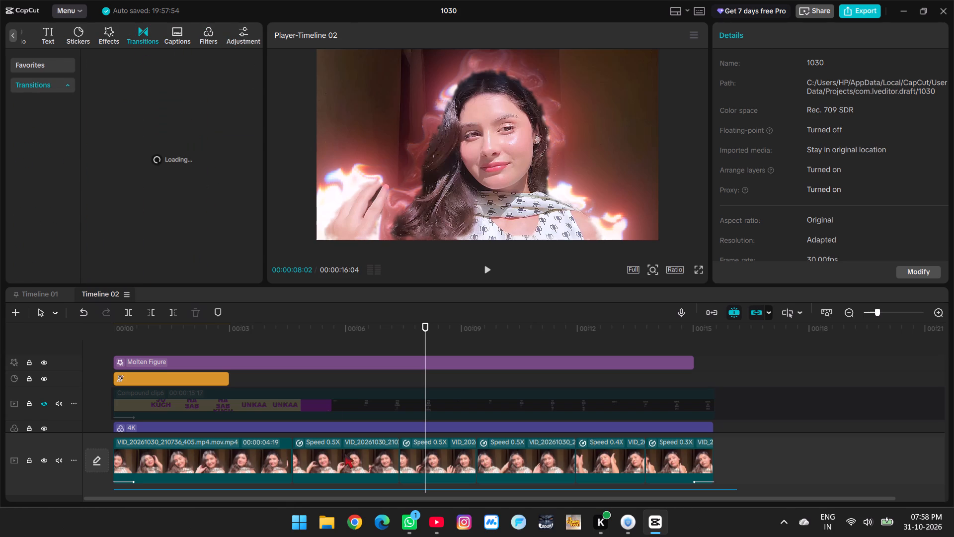
Delete the Molten Figure effect from the timeline.
{"action": "left_click", "coordinate": [304, 340]}
{"action": "left_click", "coordinate": [303, 362]}
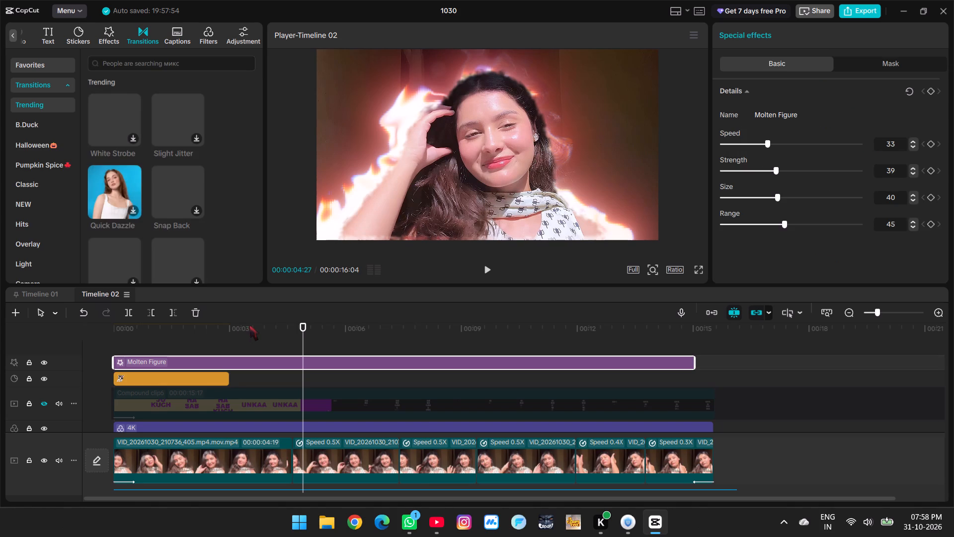
{"action": "left_click", "coordinate": [200, 318]}
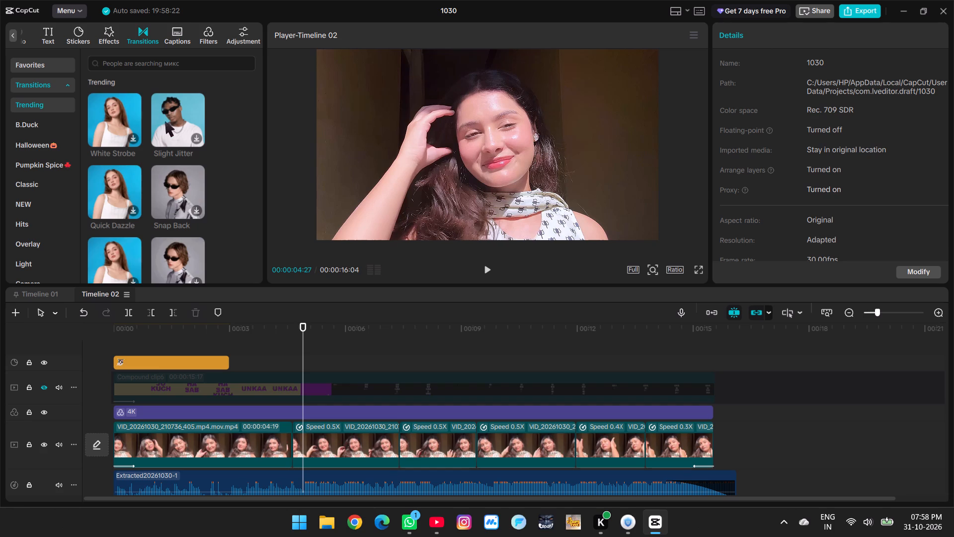
Preview the Silky Switch and Ghost Glow transitions from Trending, and add Ghost Glow between the first and second video clips.
{"action": "scroll", "coordinate": [121, 189], "scroll_direction": "down", "scroll_amount": 1}
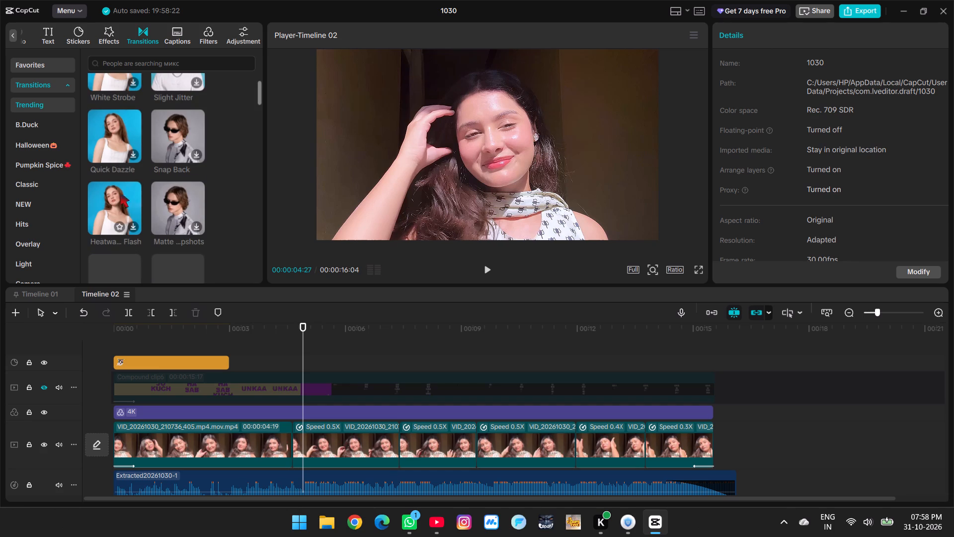
{"action": "scroll", "coordinate": [139, 216], "scroll_direction": "down", "scroll_amount": 2}
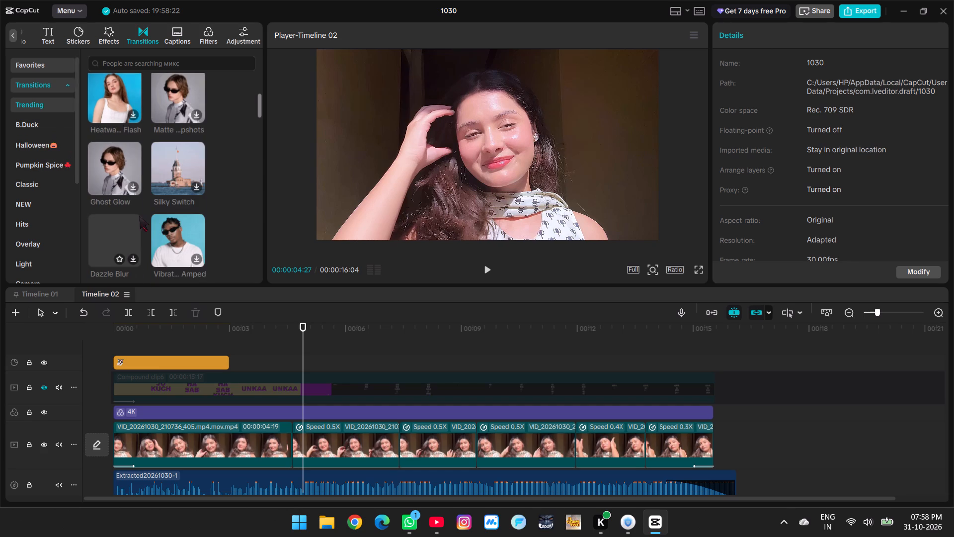
{"action": "left_click", "coordinate": [162, 156]}
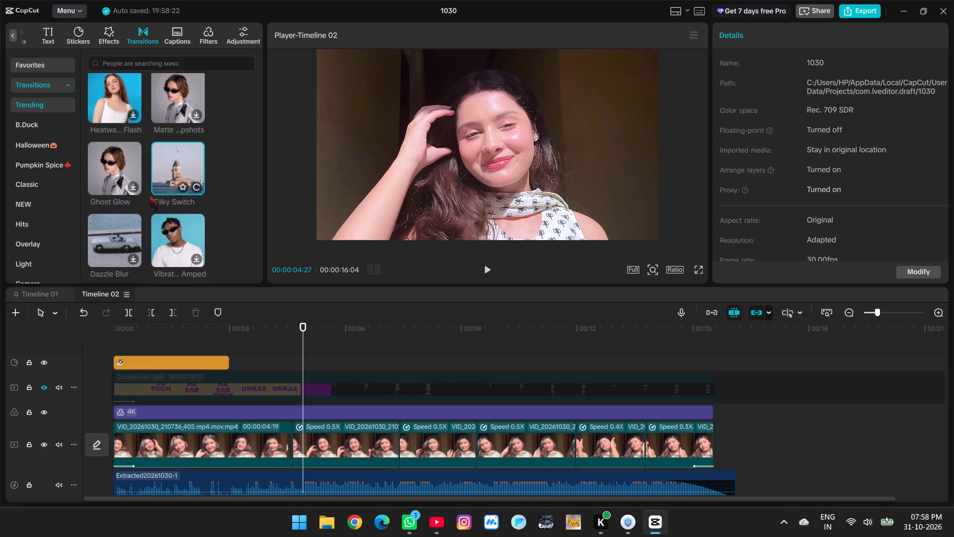
{"action": "left_click", "coordinate": [134, 224]}
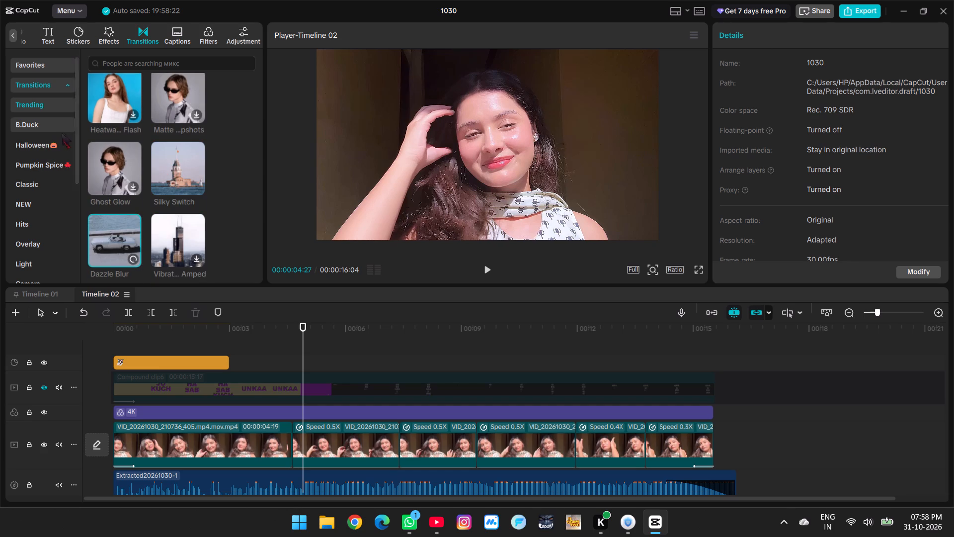
{"action": "left_click", "coordinate": [161, 226]}
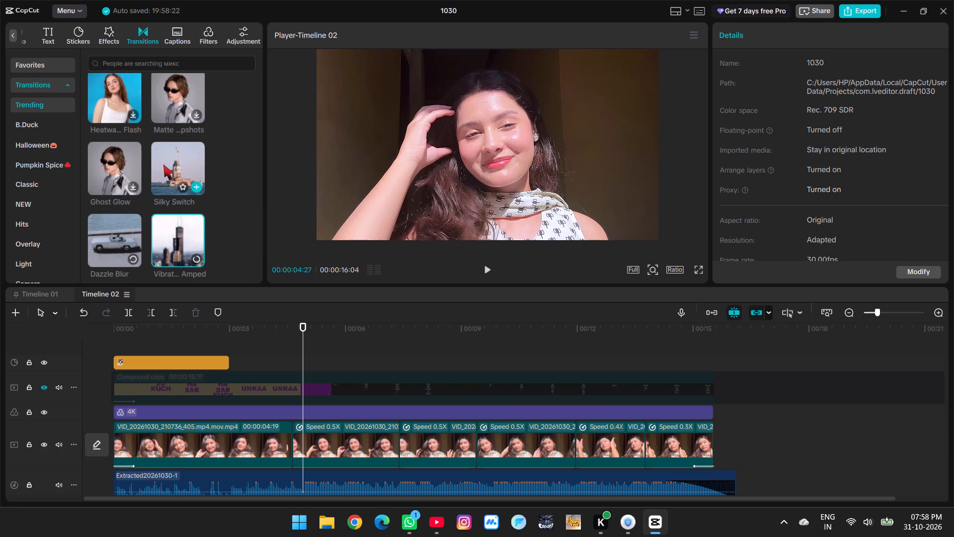
{"action": "left_click", "coordinate": [163, 165]}
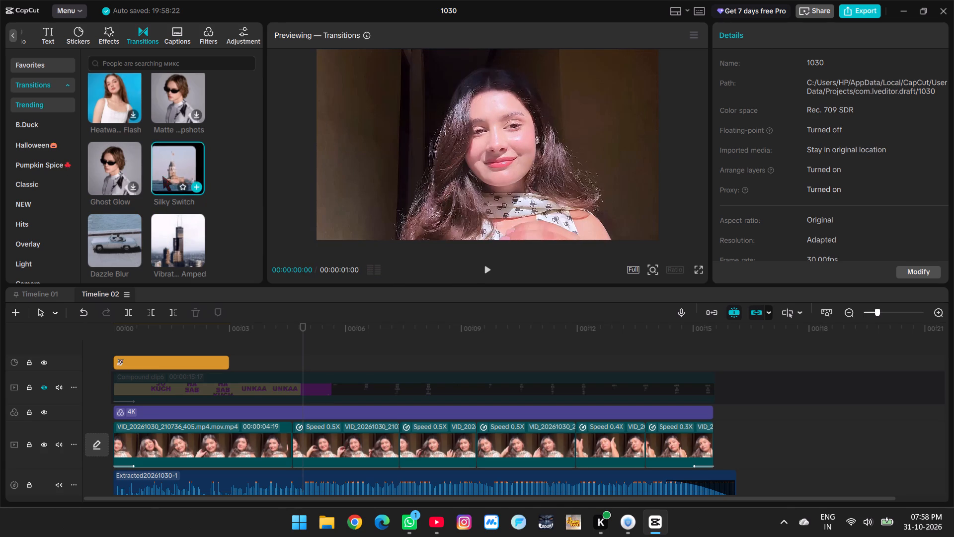
{"action": "scroll", "coordinate": [124, 167], "scroll_direction": "up", "scroll_amount": 1}
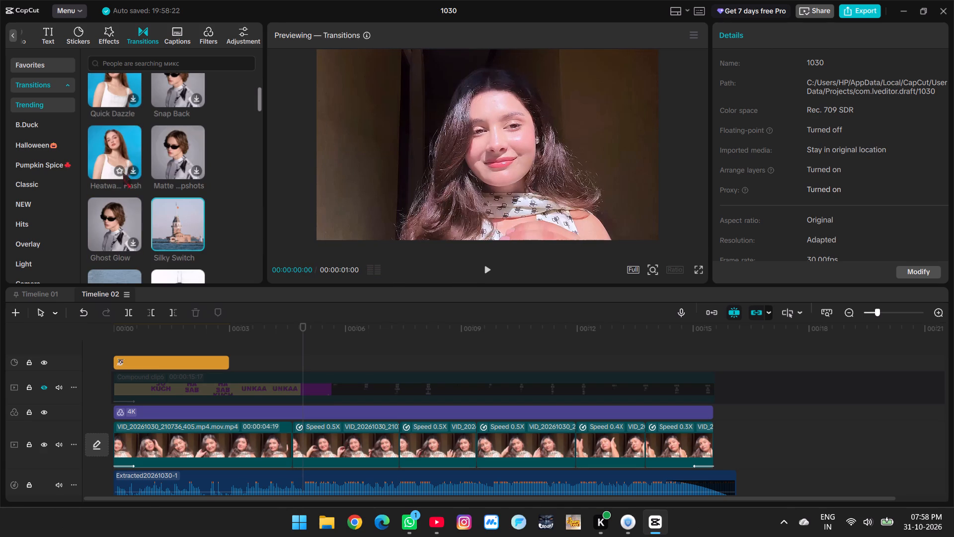
{"action": "left_click", "coordinate": [119, 202]}
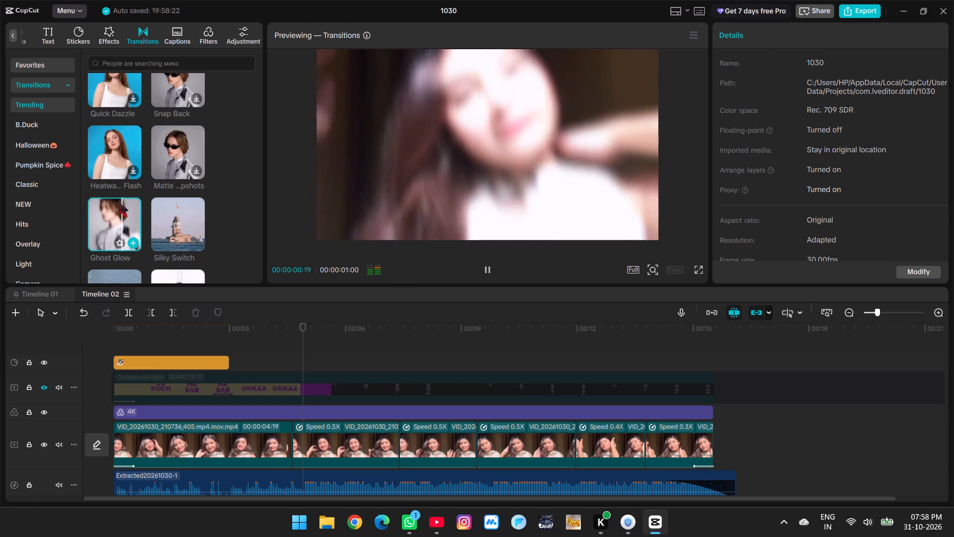
{"action": "left_click_drag", "start_coordinate": [119, 202], "coordinate": [282, 444]}
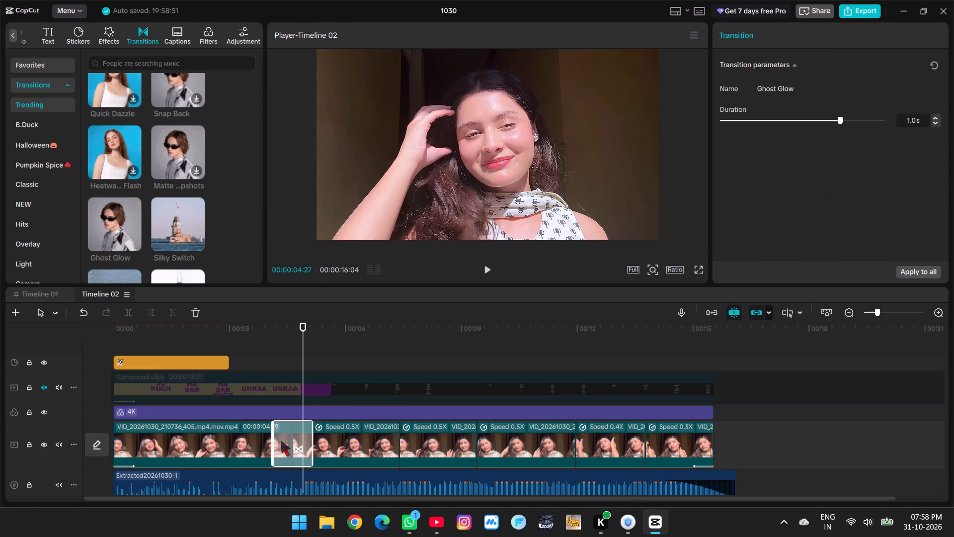
Unhide the lyric compound clip track and play from about 2 seconds through the Ghost Glow transition.
{"action": "left_click", "coordinate": [43, 387]}
{"action": "double_click", "coordinate": [184, 340]}
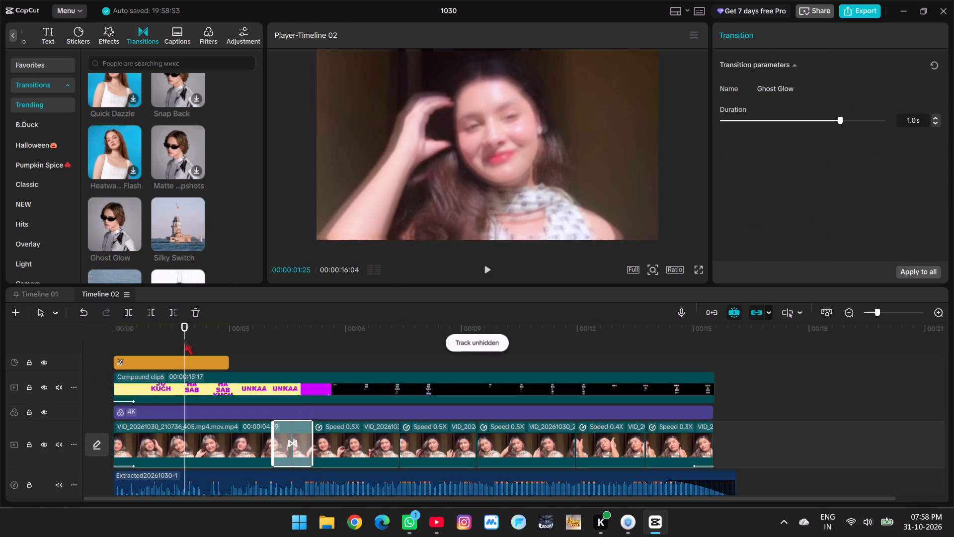
{"action": "left_click", "coordinate": [490, 265]}
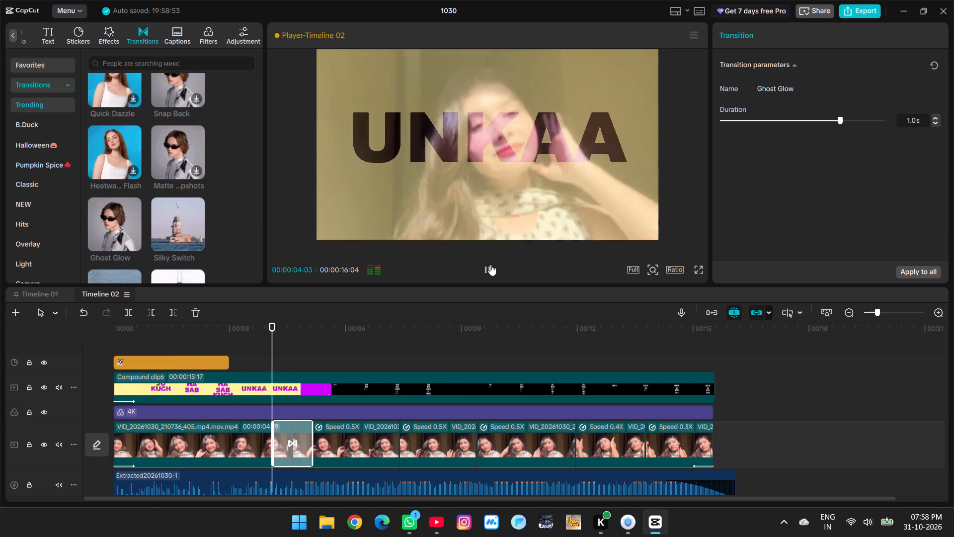
{"action": "left_click", "coordinate": [490, 265]}
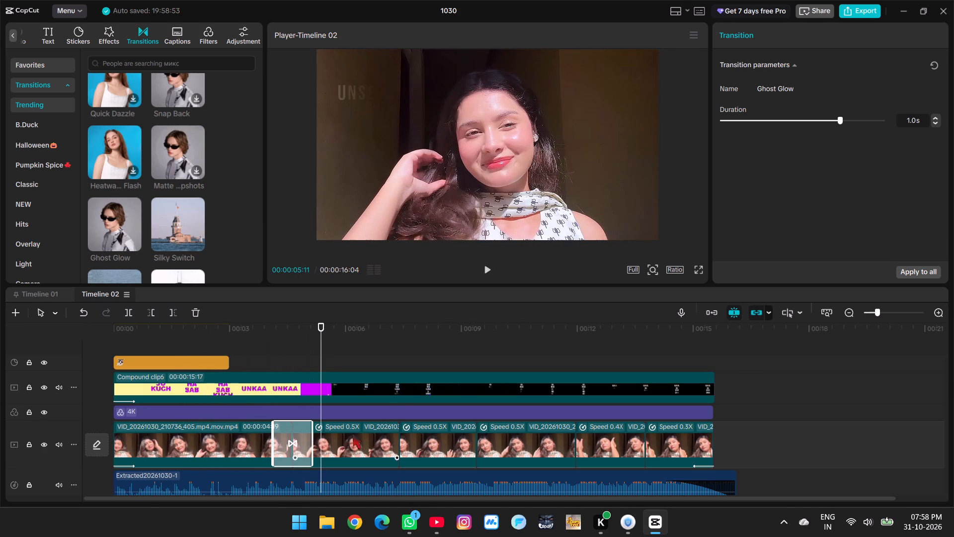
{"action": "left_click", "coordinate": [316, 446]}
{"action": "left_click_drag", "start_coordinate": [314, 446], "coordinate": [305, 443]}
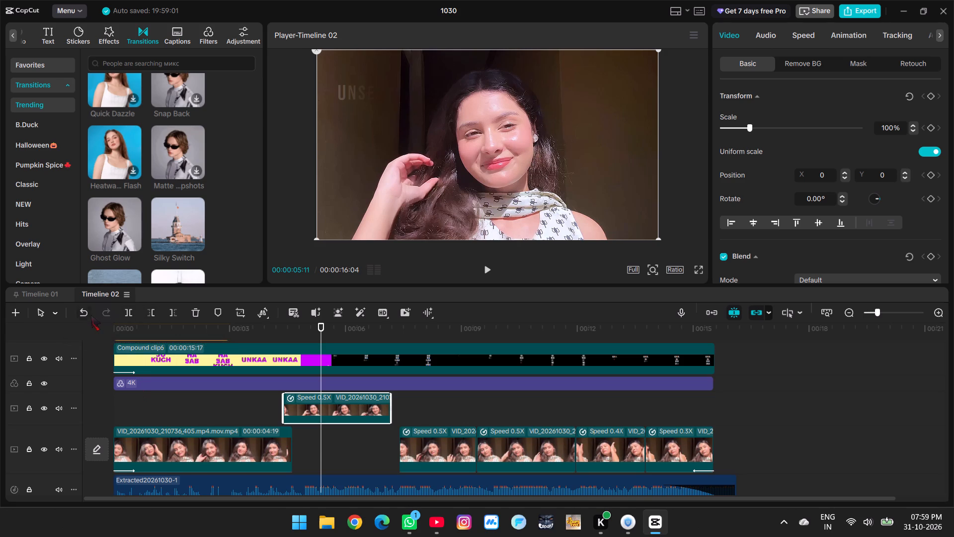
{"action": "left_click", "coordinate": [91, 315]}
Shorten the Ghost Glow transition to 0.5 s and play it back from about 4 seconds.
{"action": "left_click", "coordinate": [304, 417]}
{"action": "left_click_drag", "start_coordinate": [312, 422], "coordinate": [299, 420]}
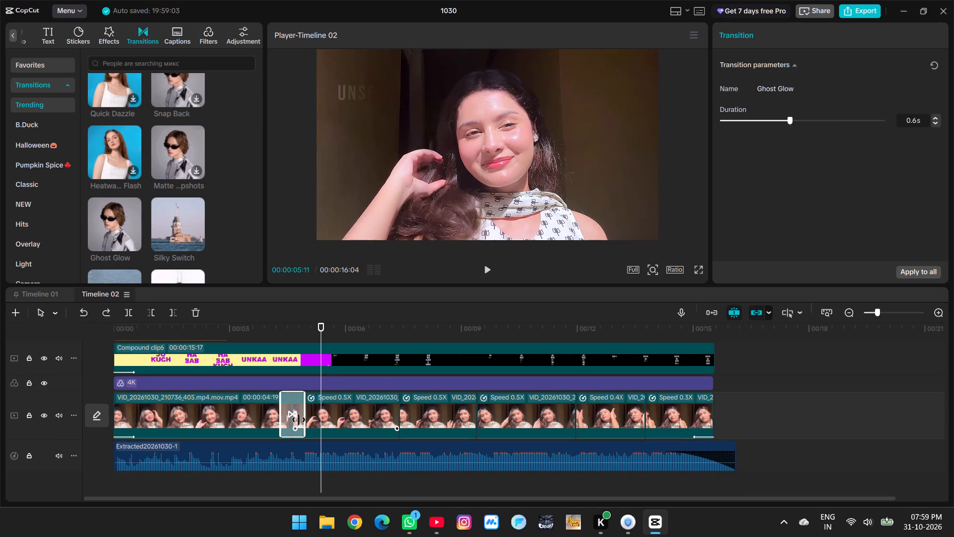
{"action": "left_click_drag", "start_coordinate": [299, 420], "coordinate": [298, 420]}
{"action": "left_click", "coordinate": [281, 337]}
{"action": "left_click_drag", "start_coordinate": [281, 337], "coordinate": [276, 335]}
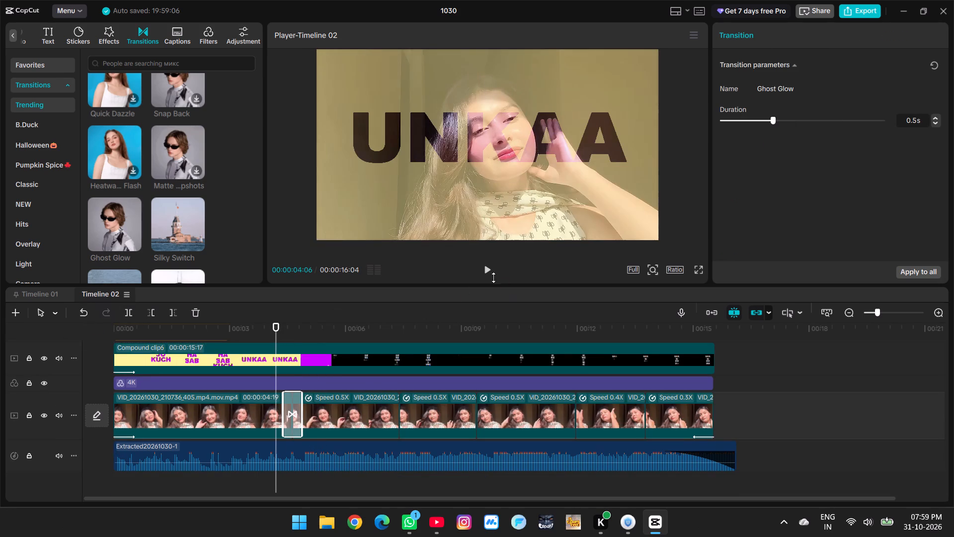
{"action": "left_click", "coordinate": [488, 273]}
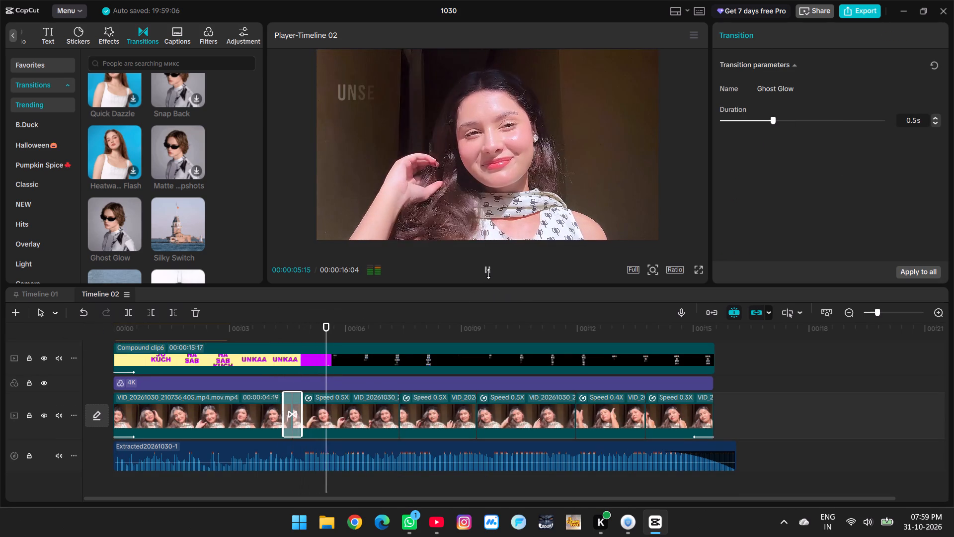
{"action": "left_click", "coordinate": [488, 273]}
Shorten the Ghost Glow transition to 0.3 s and play it back from just before the cut.
{"action": "left_click", "coordinate": [294, 327]}
{"action": "left_click_drag", "start_coordinate": [294, 327], "coordinate": [285, 327]}
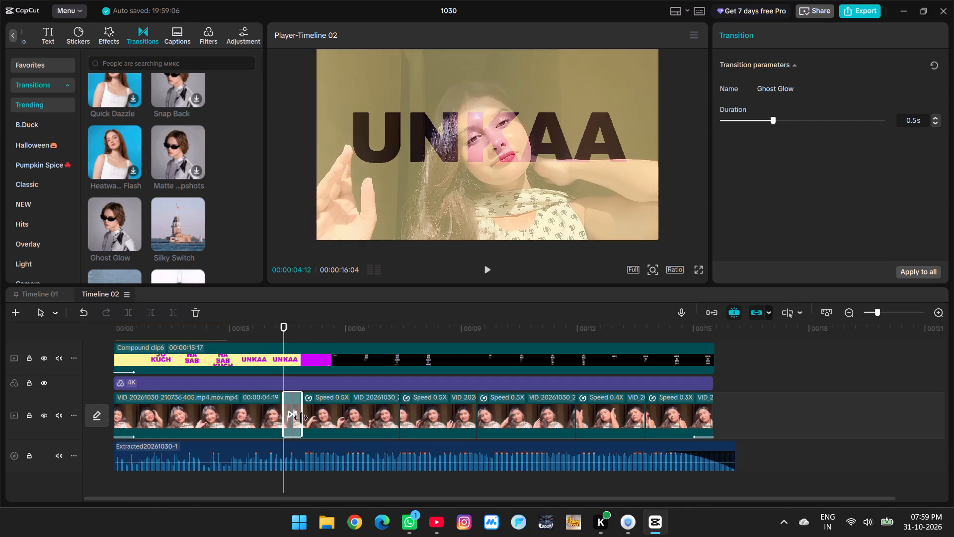
{"action": "left_click_drag", "start_coordinate": [302, 418], "coordinate": [296, 418]}
{"action": "left_click", "coordinate": [489, 274]}
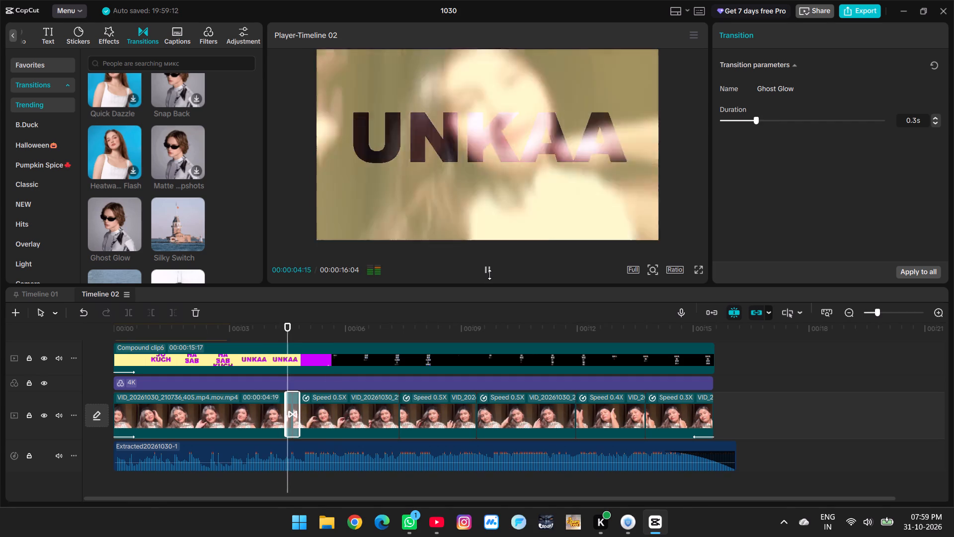
{"action": "left_click", "coordinate": [489, 274]}
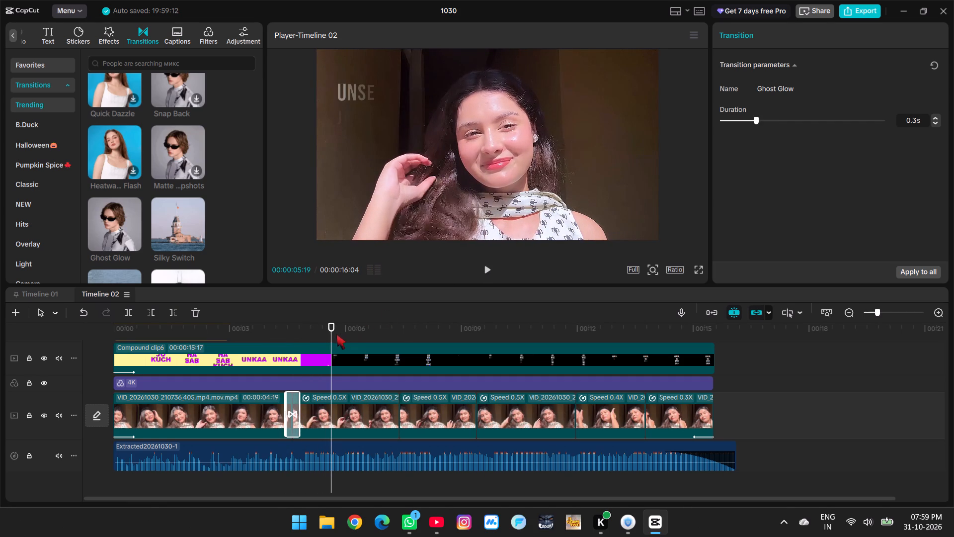
Return the playhead to the timeline start and look through the Trending and Pumpkin Spice transitions for further options.
{"action": "scroll", "coordinate": [182, 225], "scroll_direction": "down", "scroll_amount": 1}
{"action": "left_click", "coordinate": [152, 331]}
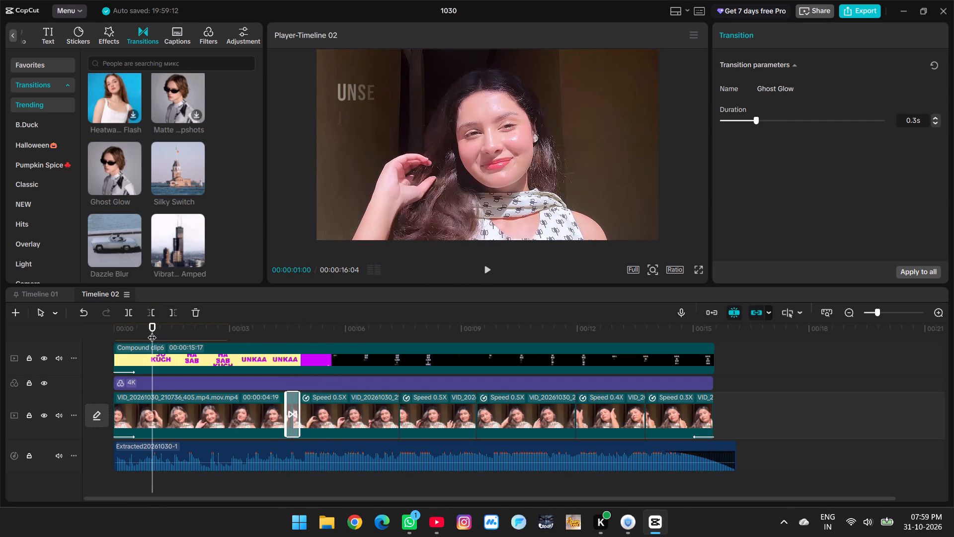
{"action": "left_click_drag", "start_coordinate": [152, 332], "coordinate": [94, 335]}
{"action": "scroll", "coordinate": [153, 206], "scroll_direction": "down", "scroll_amount": 2}
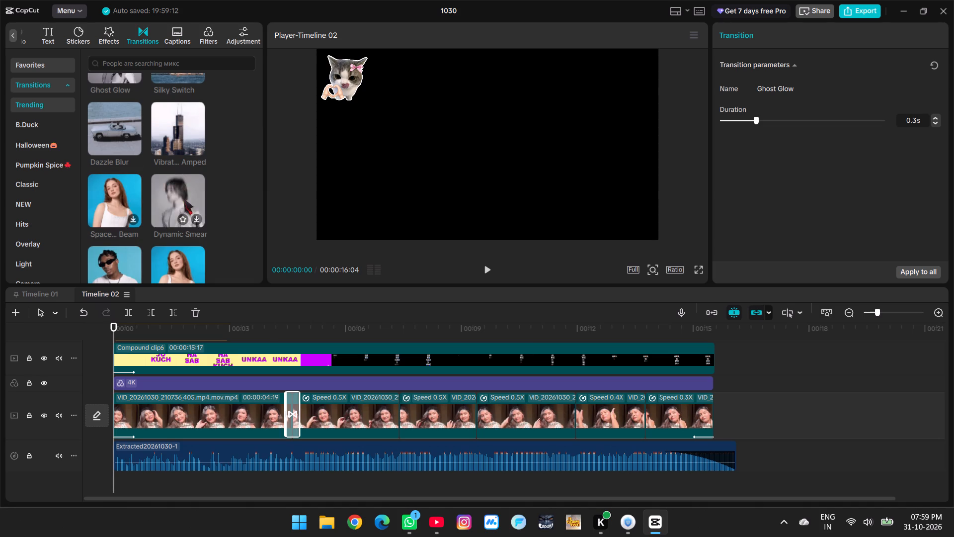
{"action": "scroll", "coordinate": [170, 241], "scroll_direction": "down", "scroll_amount": 1}
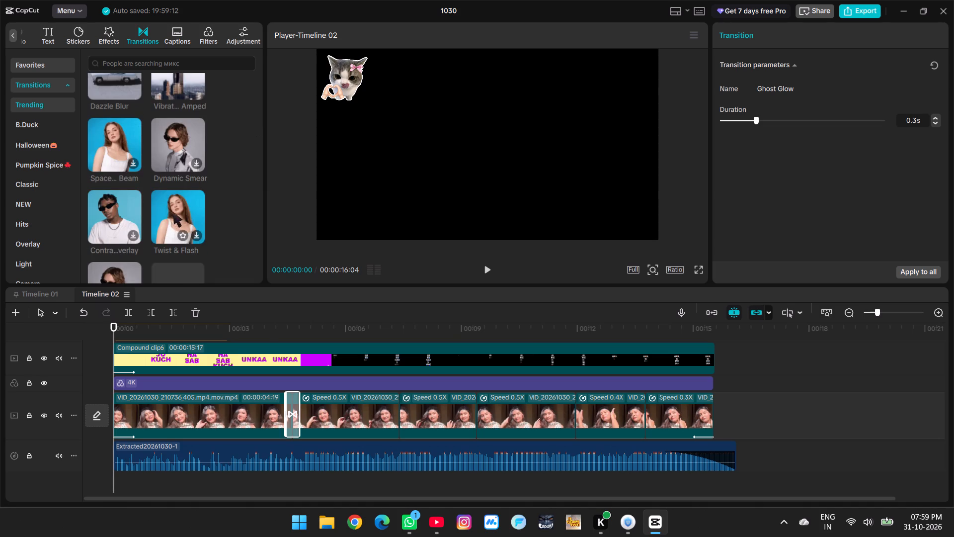
{"action": "scroll", "coordinate": [120, 213], "scroll_direction": "down", "scroll_amount": 2}
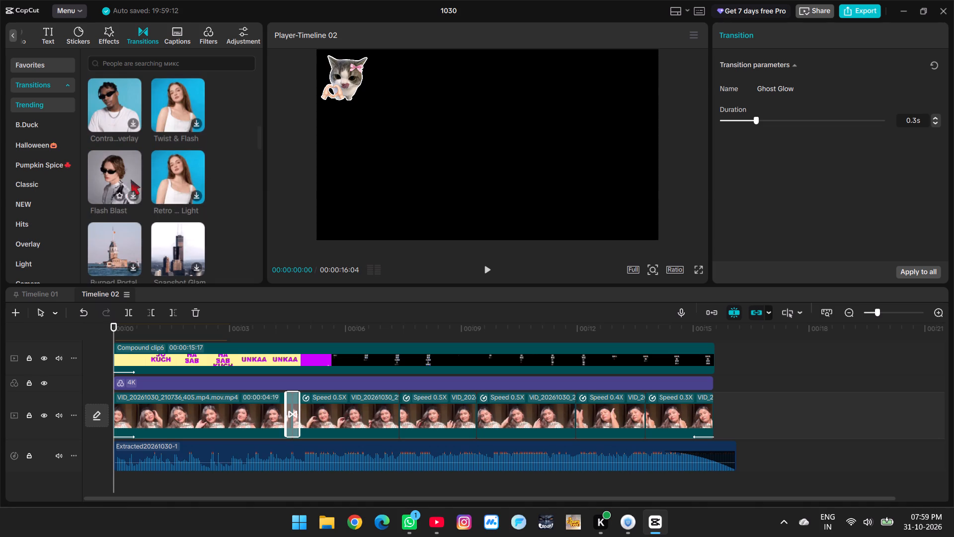
{"action": "scroll", "coordinate": [163, 206], "scroll_direction": "down", "scroll_amount": 2}
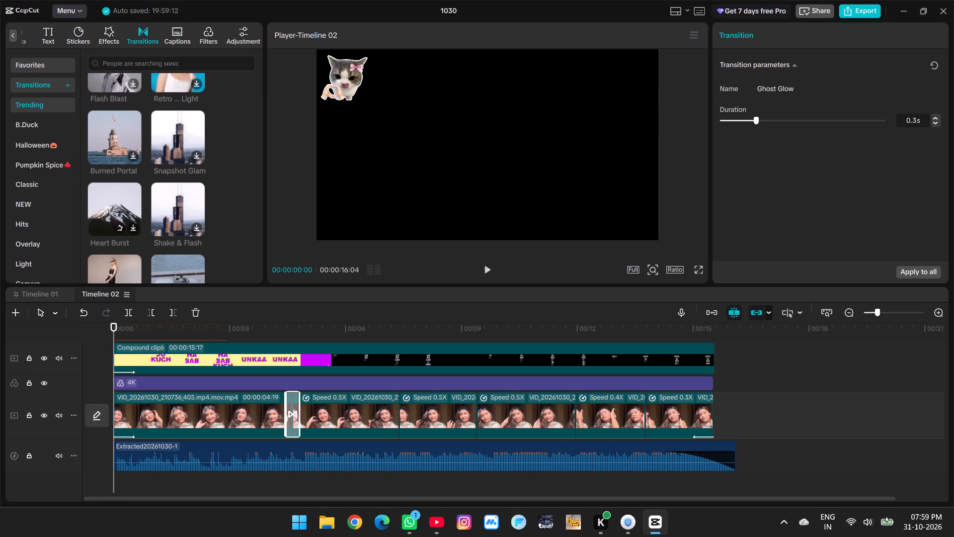
{"action": "left_click", "coordinate": [39, 148]}
{"action": "left_click", "coordinate": [35, 165]}
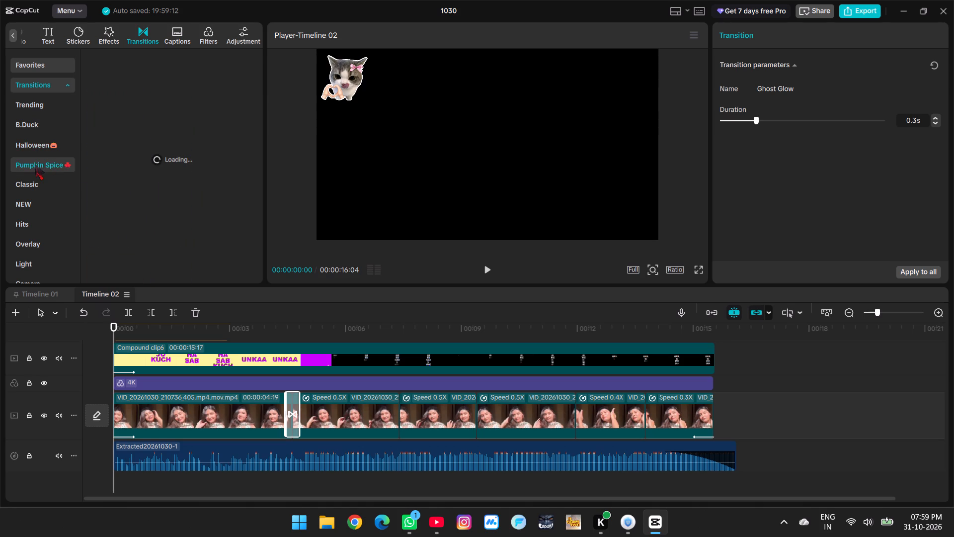